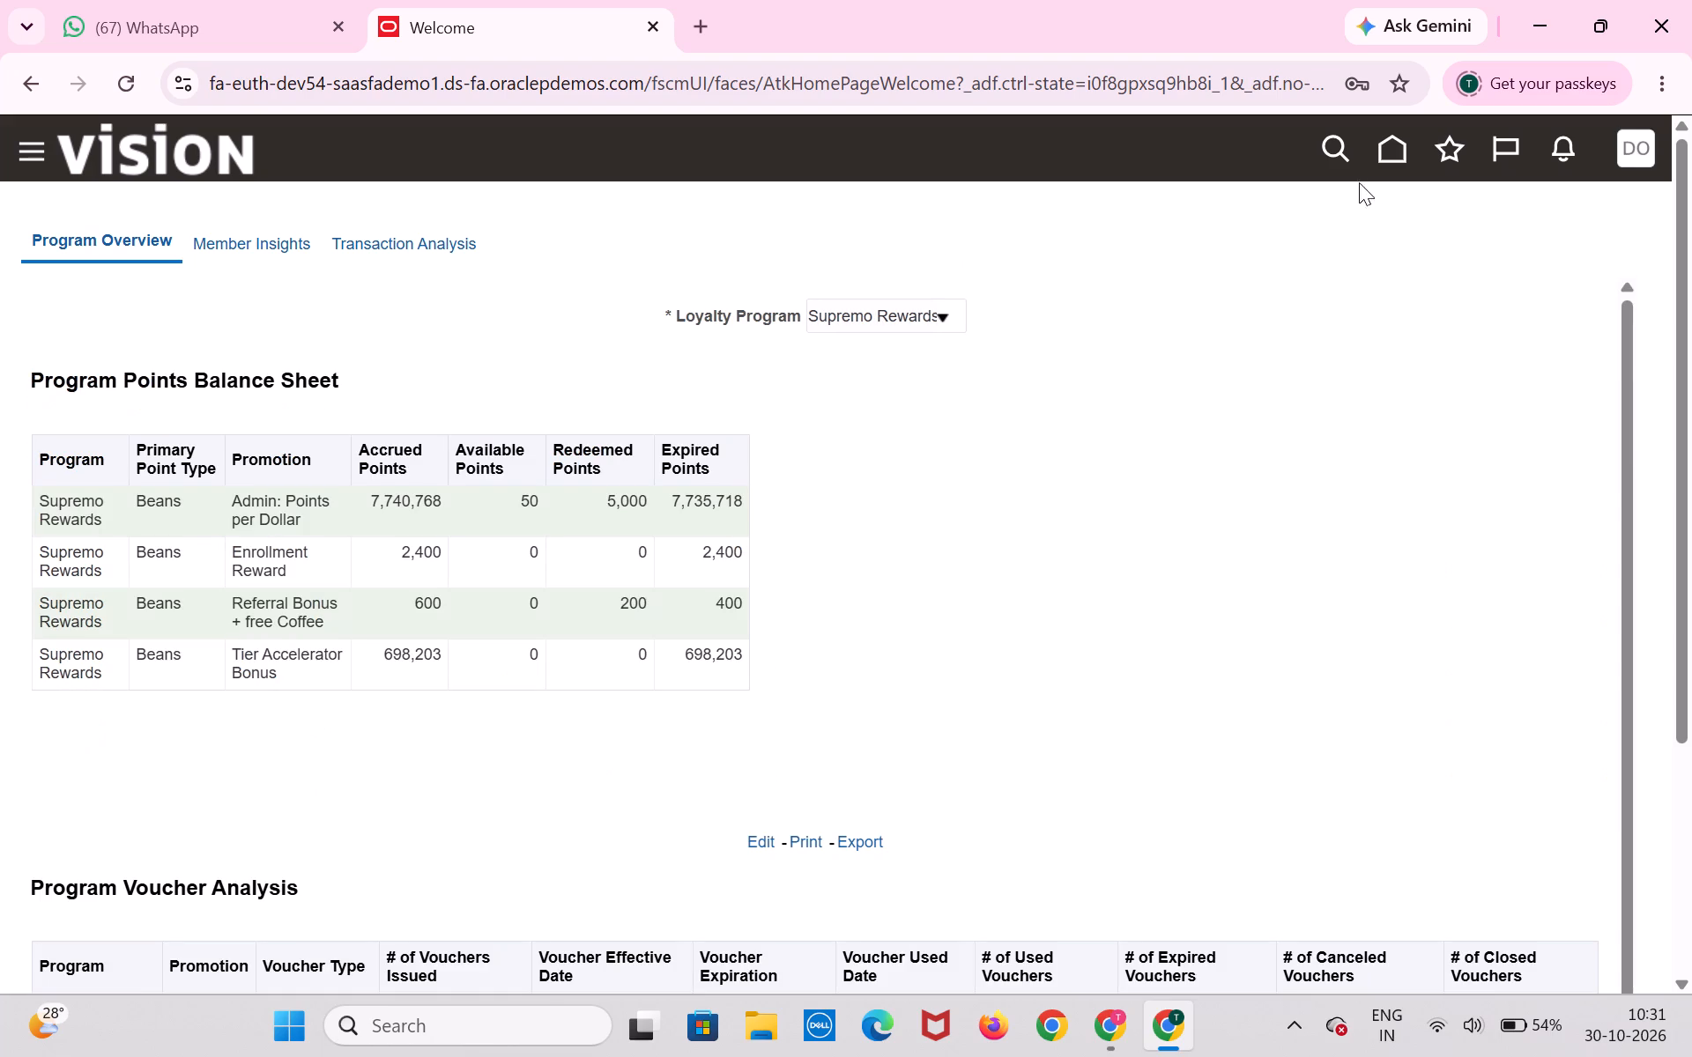
Go to the Oracle Fusion home page and open Setup and Maintenance.
{"action": "left_click", "coordinate": [1389, 155]}
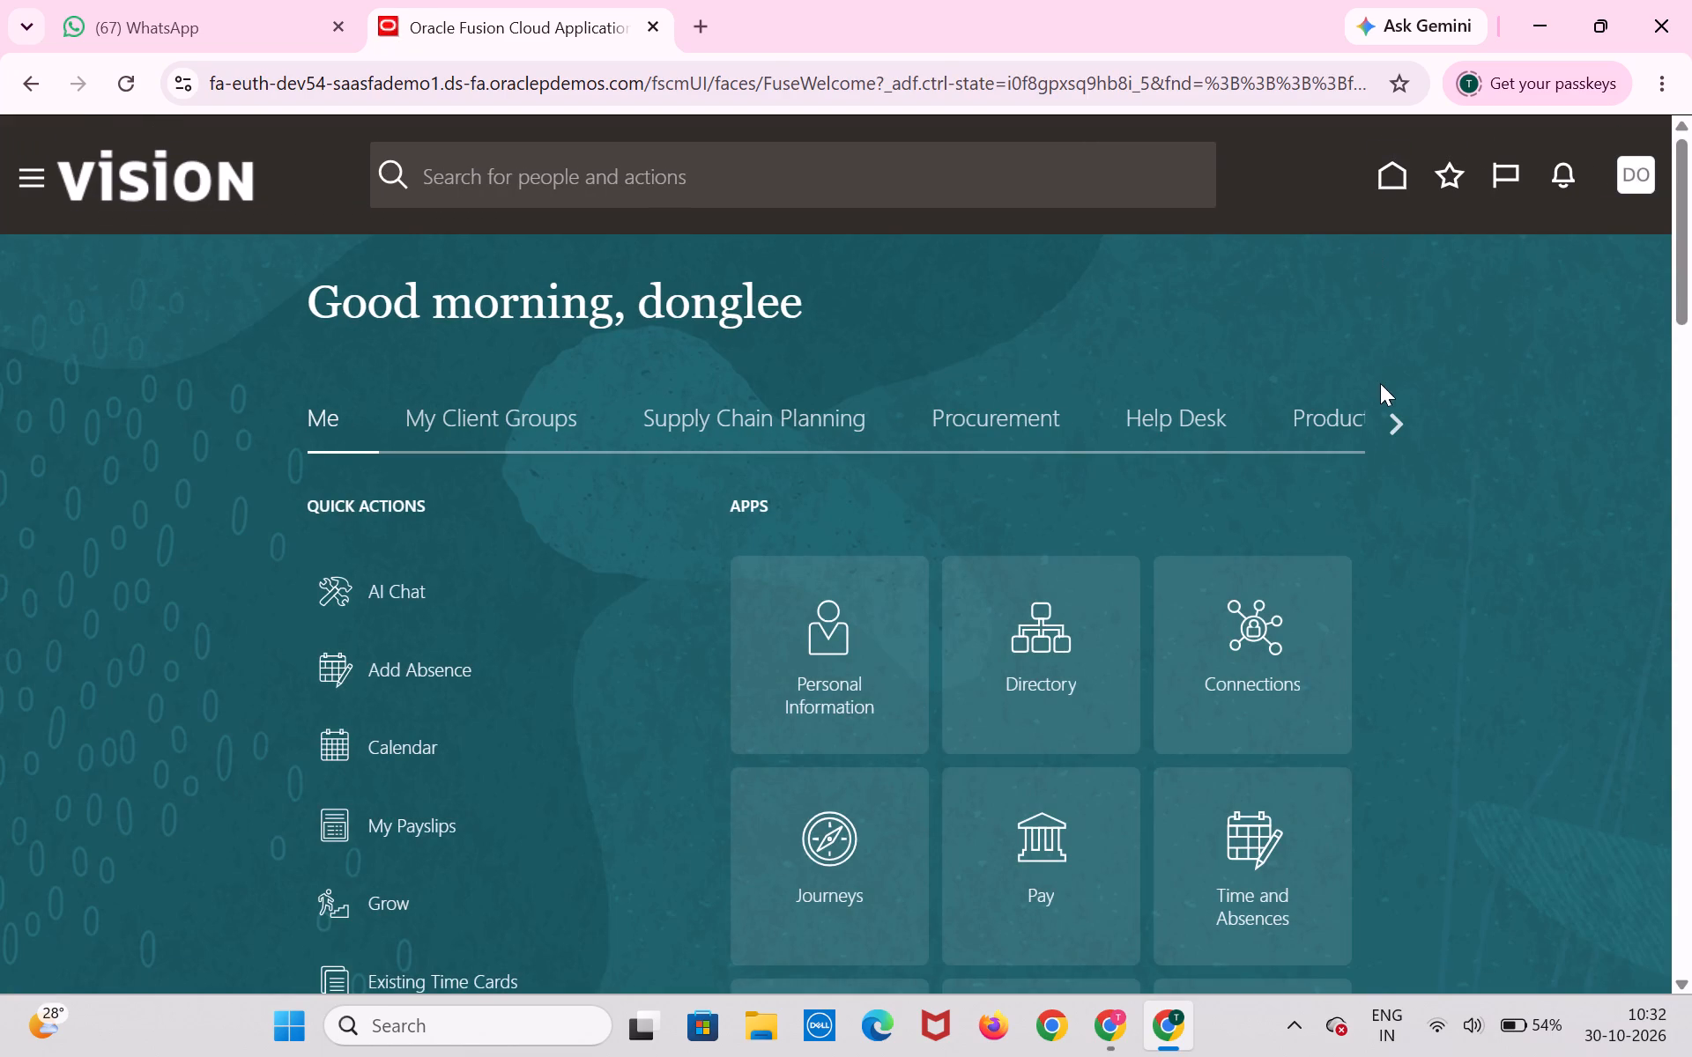
{"action": "left_click", "coordinate": [1627, 174]}
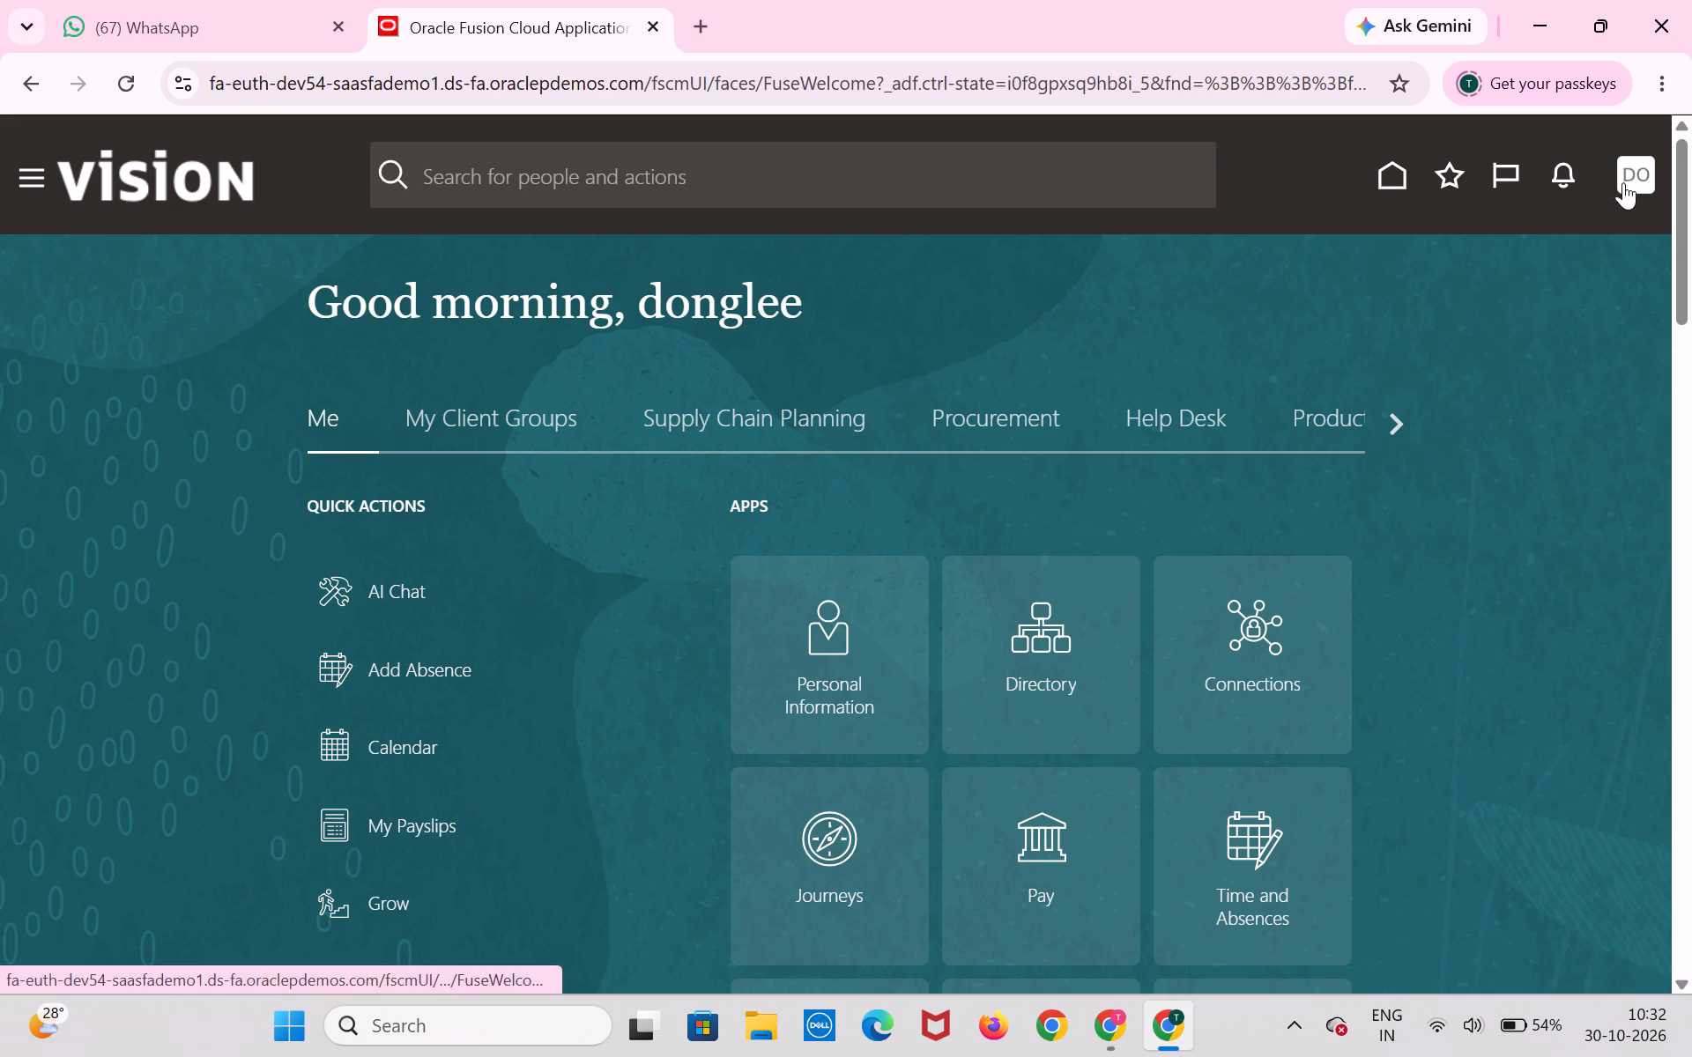
{"action": "left_click", "coordinate": [1192, 570]}
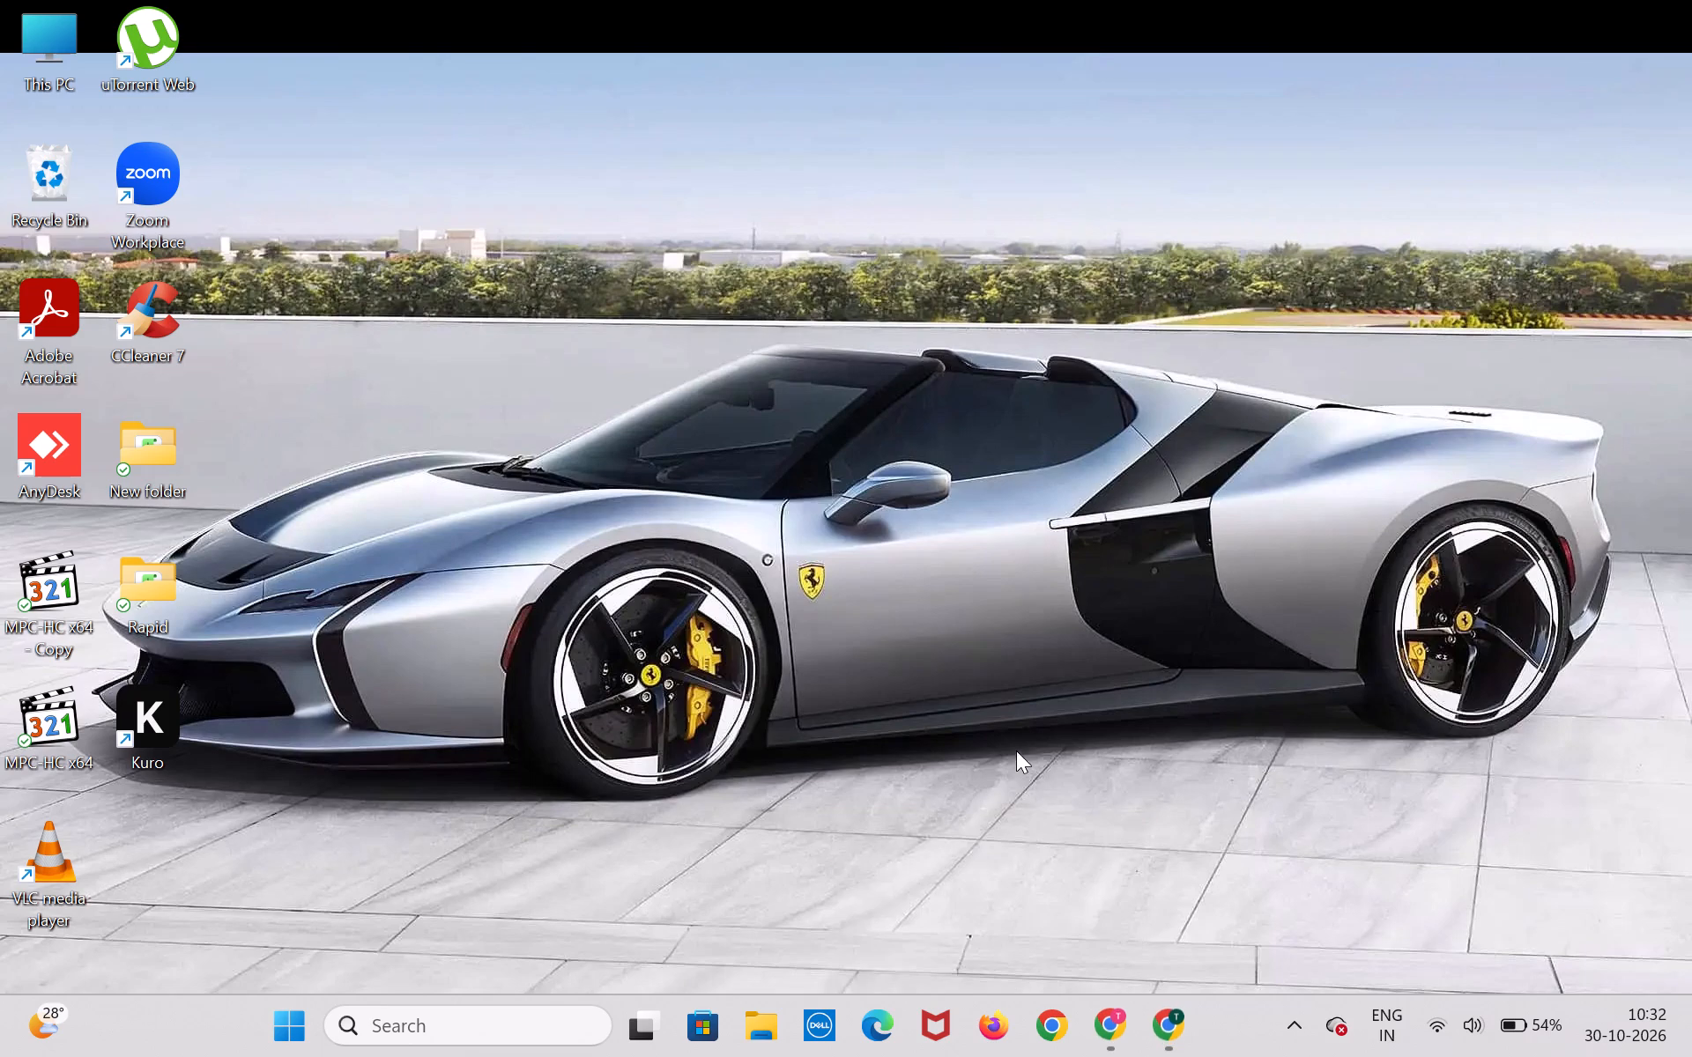
Open the 4-Accounts Payable-2.pdf file stored on New Volume (D:) from File Explorer.
{"action": "double_click", "coordinate": [57, 41]}
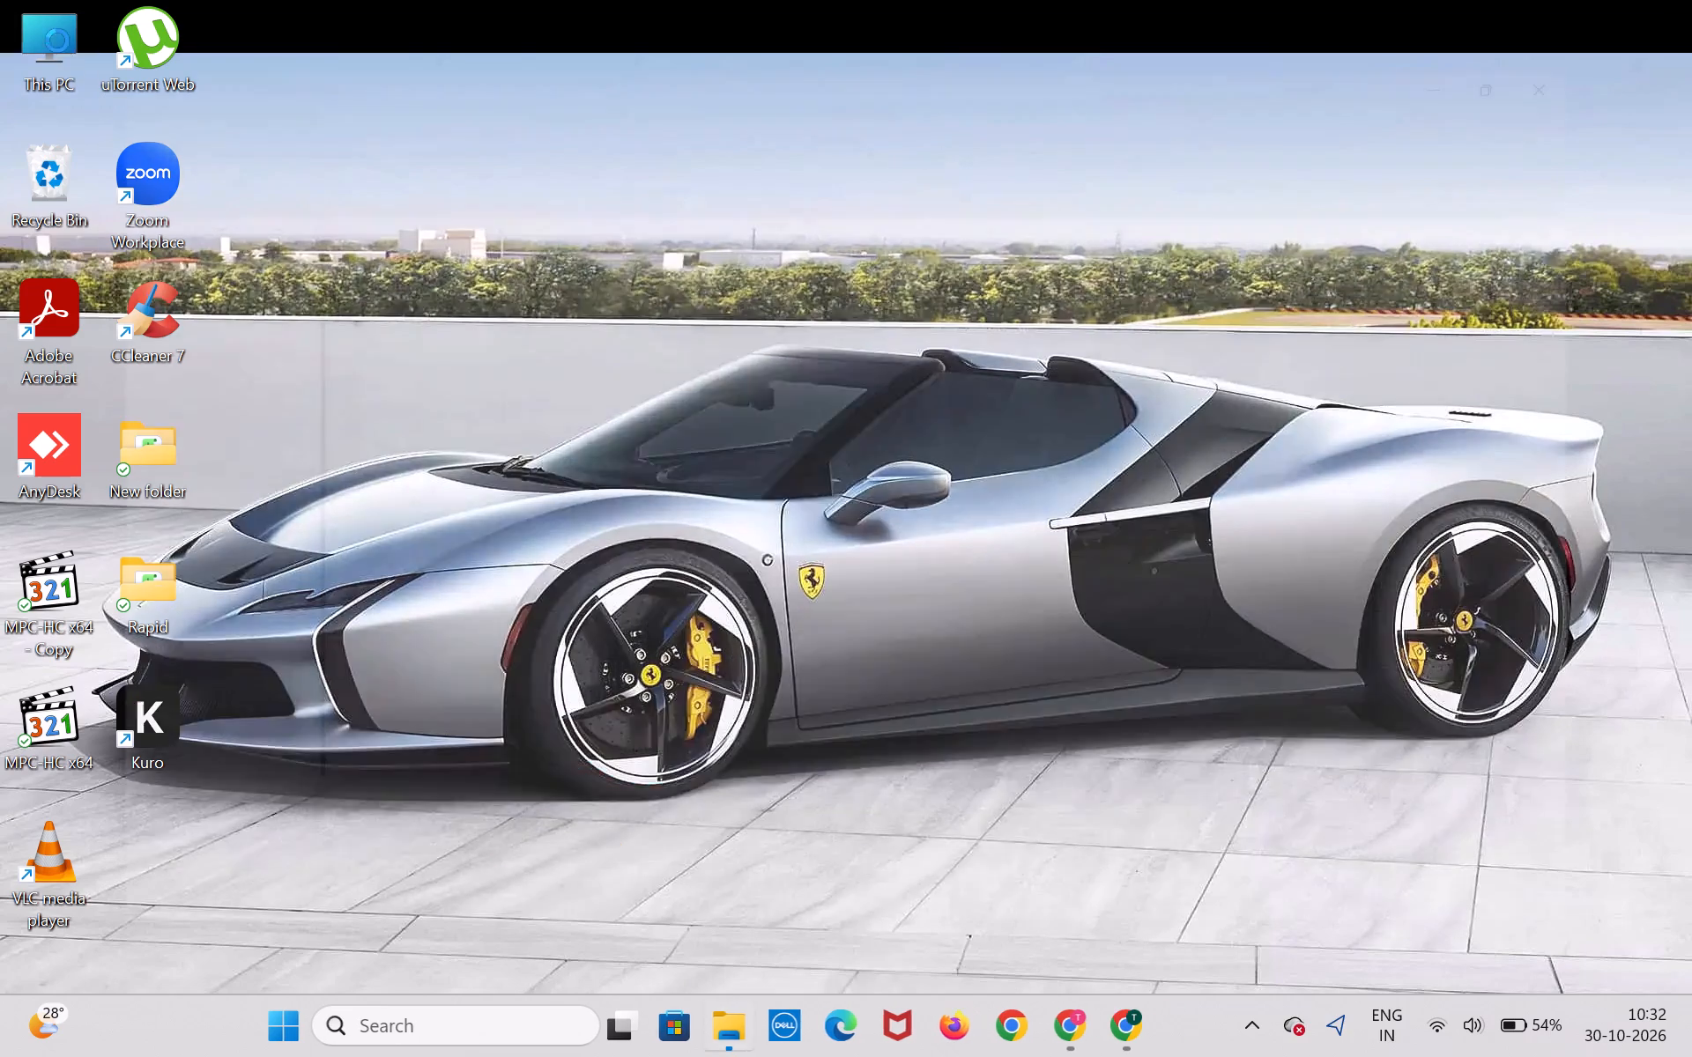
{"action": "double_click", "coordinate": [421, 309]}
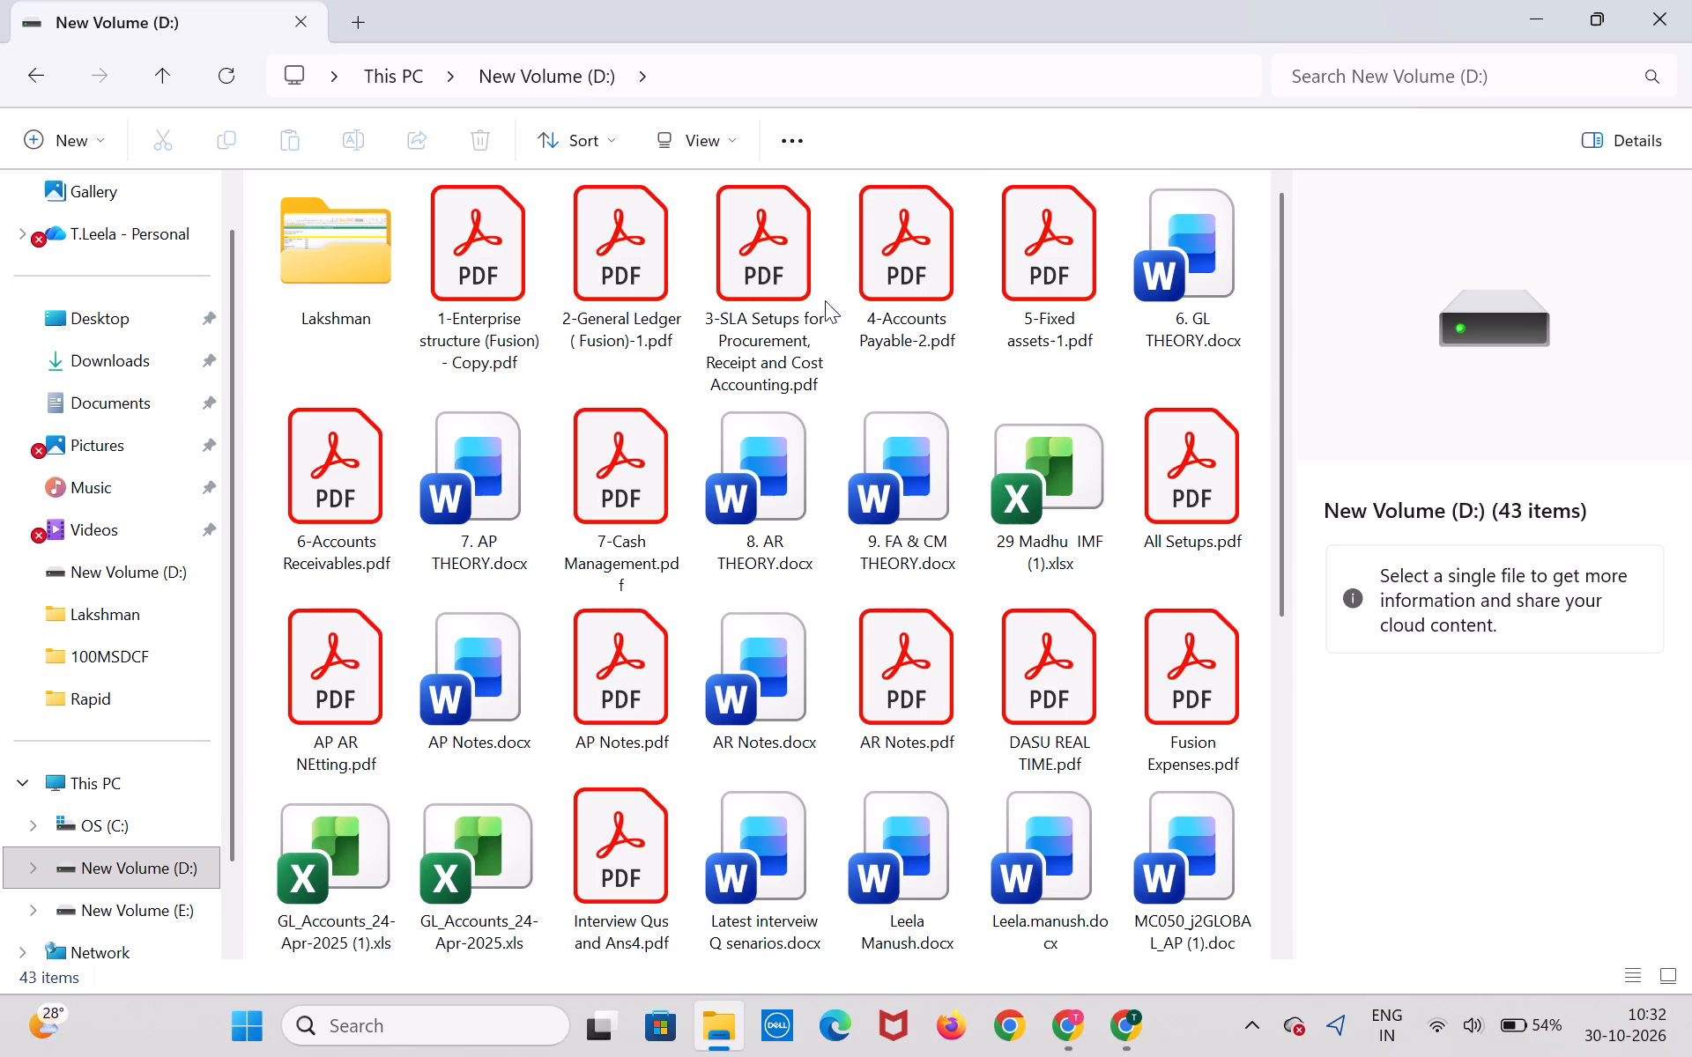
{"action": "double_click", "coordinate": [946, 300]}
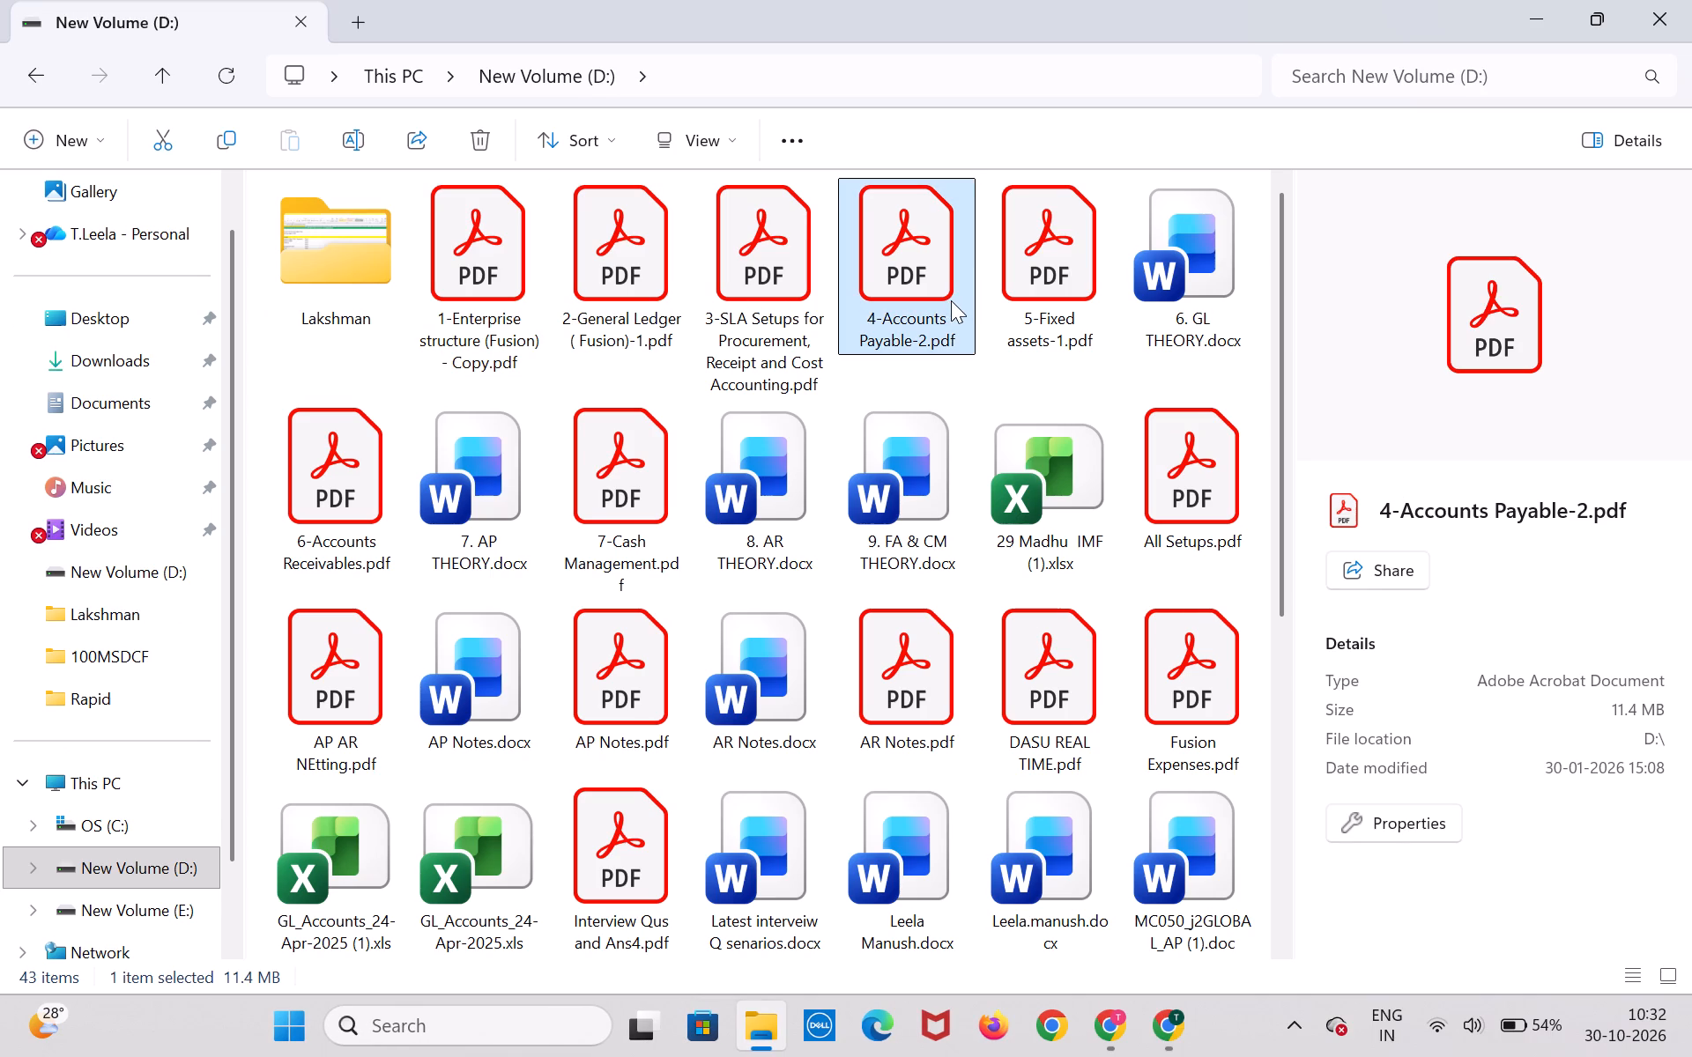
Read through the Accounts Payable guide up to the setup instructions for Manage reference data sets (RDS).
{"action": "scroll", "coordinate": [951, 300], "scroll_direction": "down", "scroll_amount": 5}
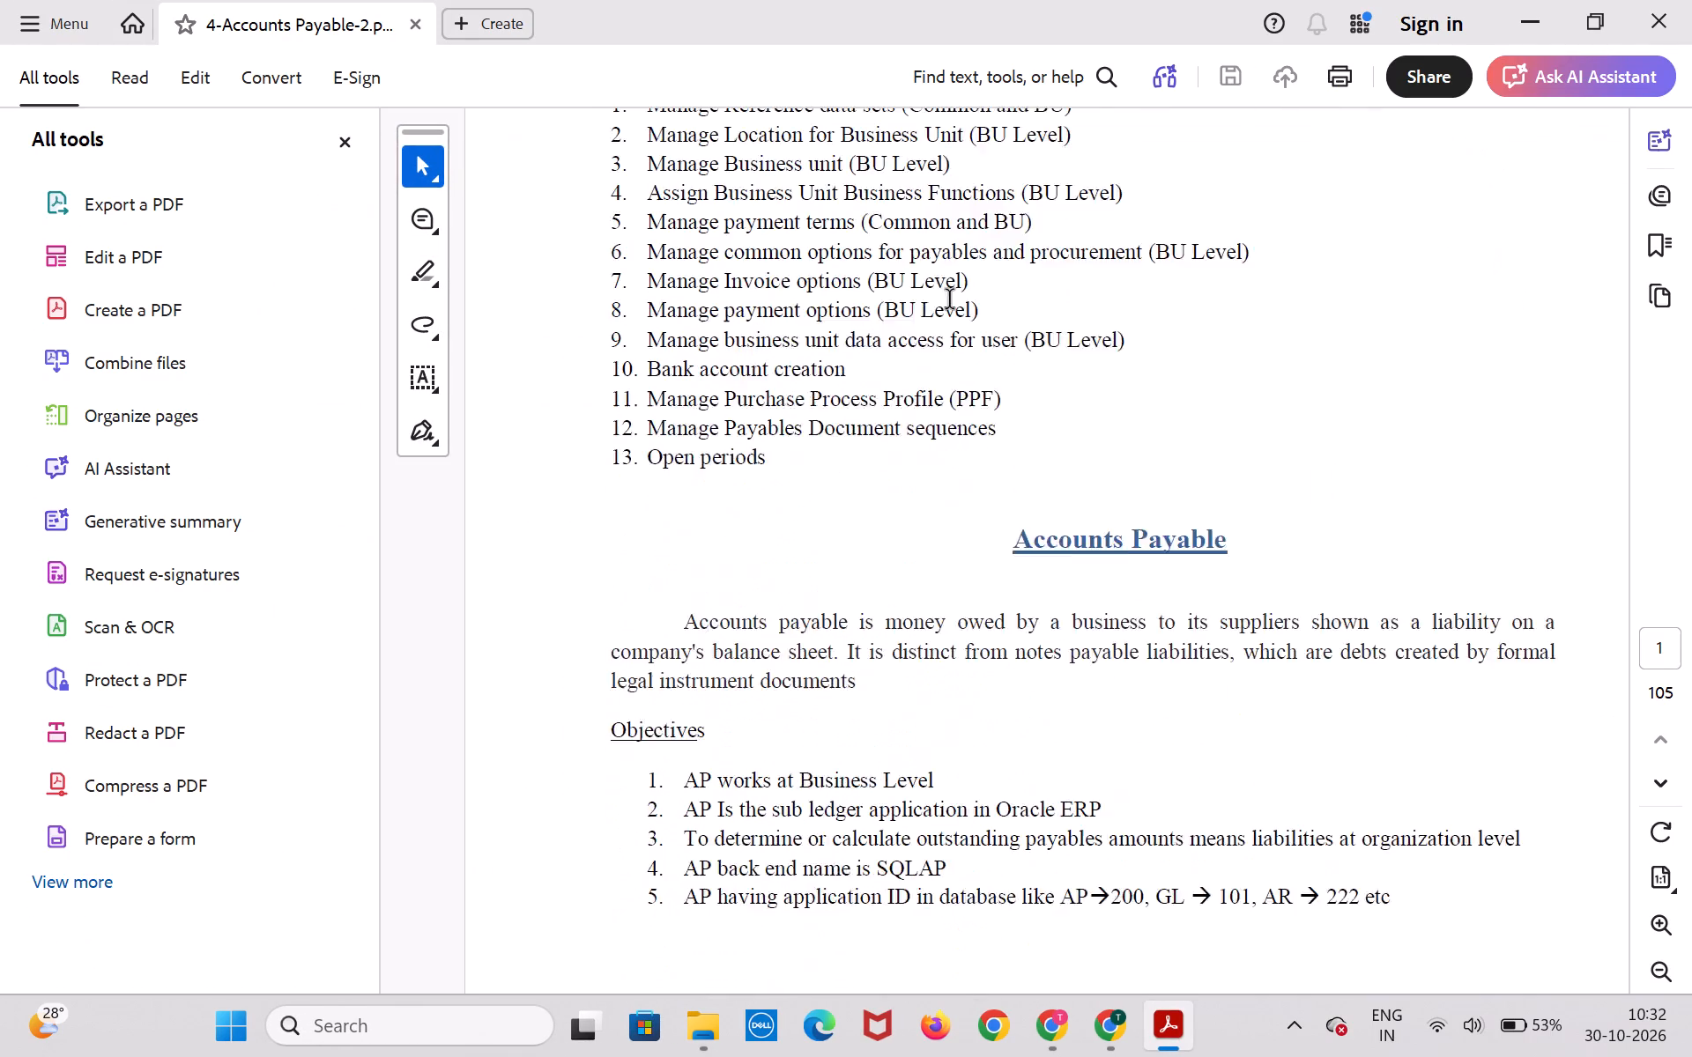
{"action": "scroll", "coordinate": [951, 300], "scroll_direction": "down", "scroll_amount": 9}
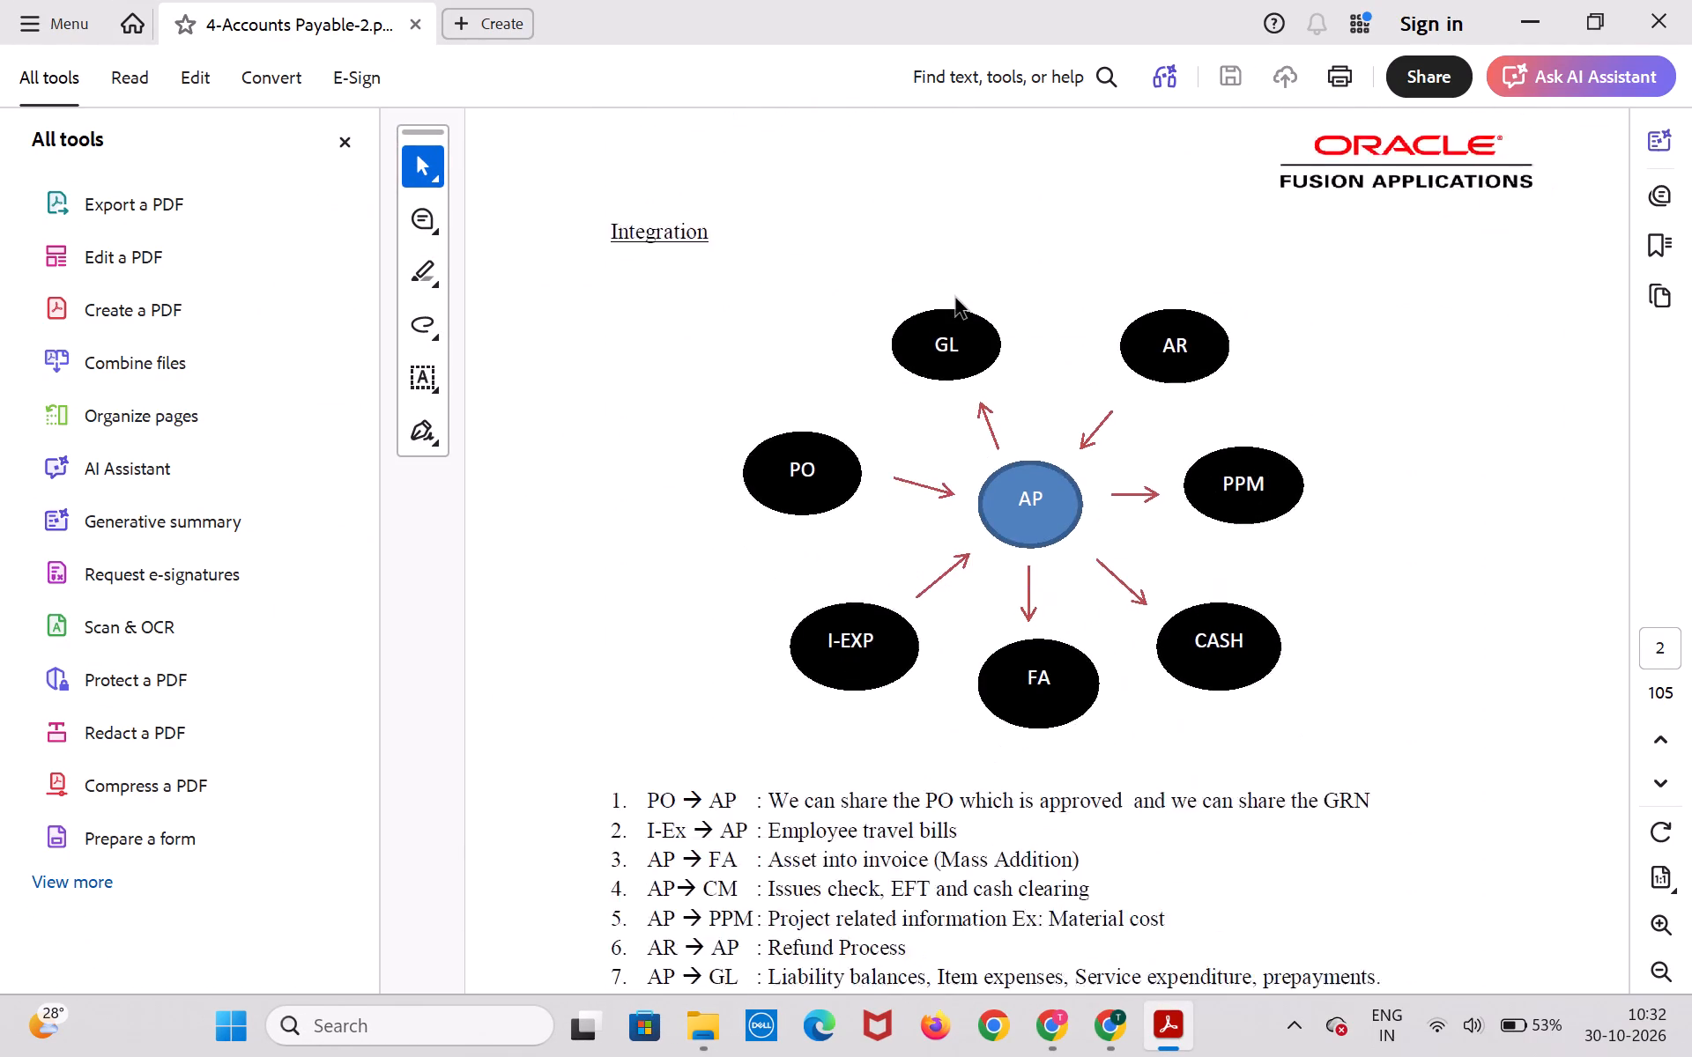
{"action": "scroll", "coordinate": [956, 299], "scroll_direction": "down", "scroll_amount": 6}
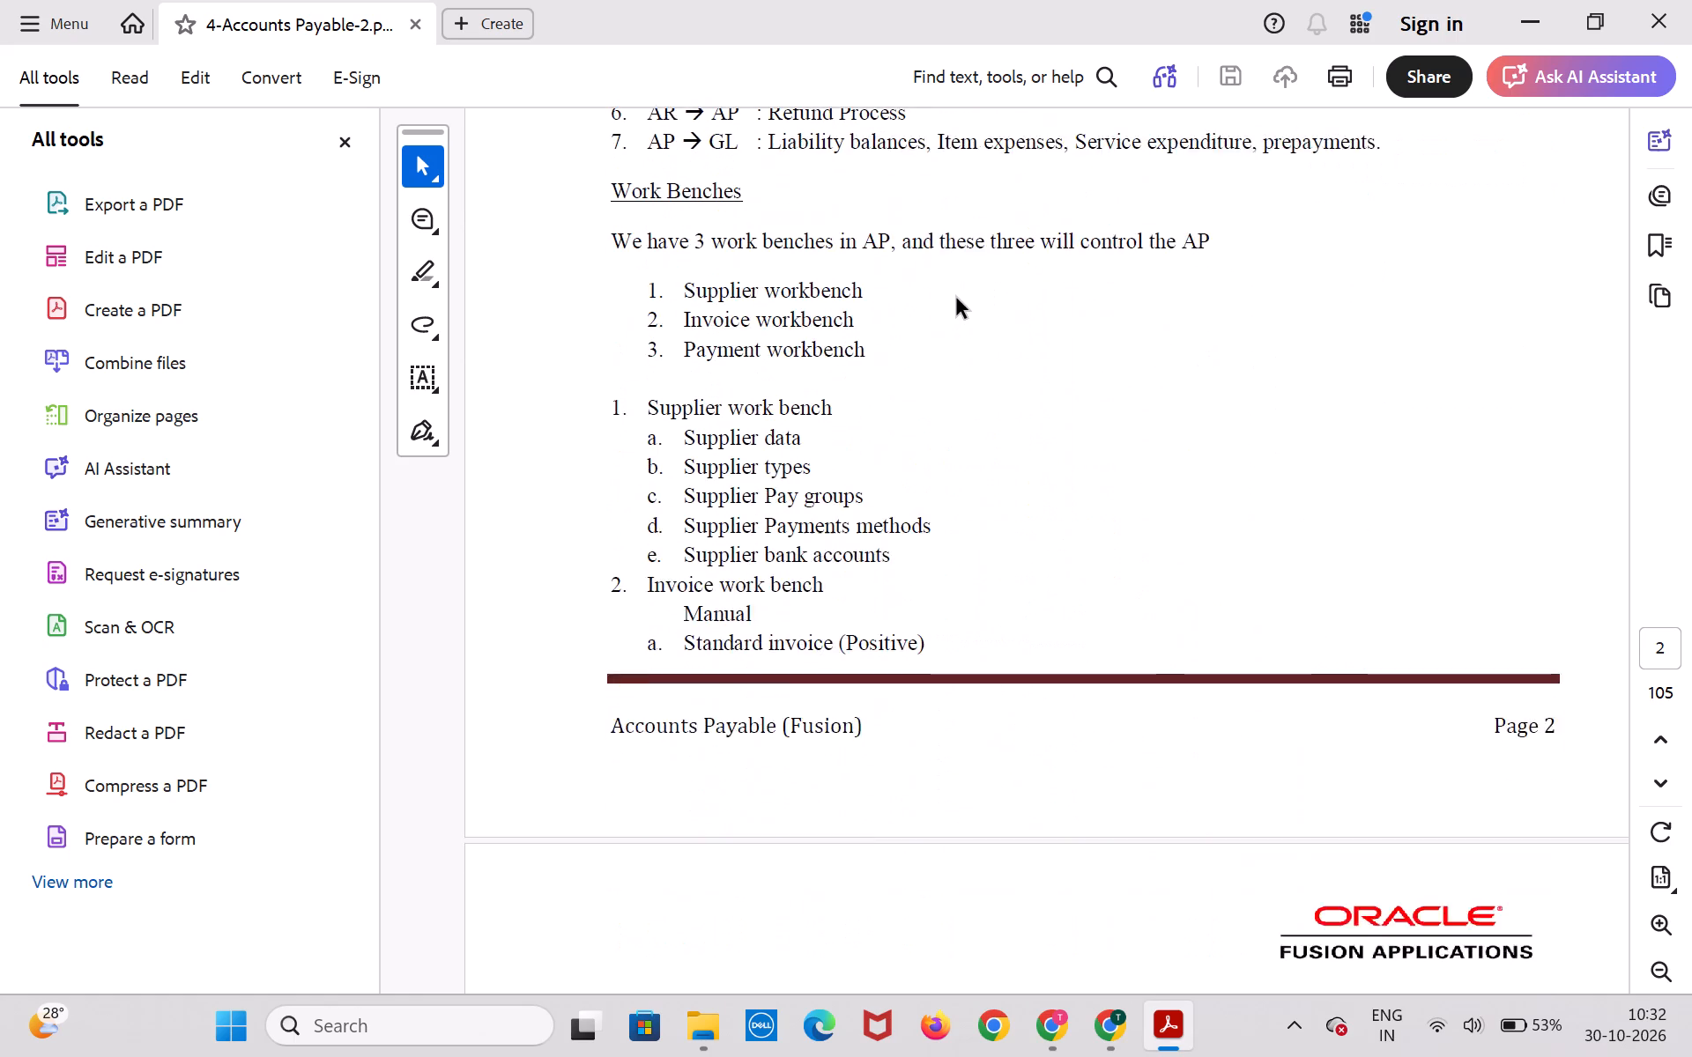
{"action": "scroll", "coordinate": [957, 298], "scroll_direction": "down", "scroll_amount": 2}
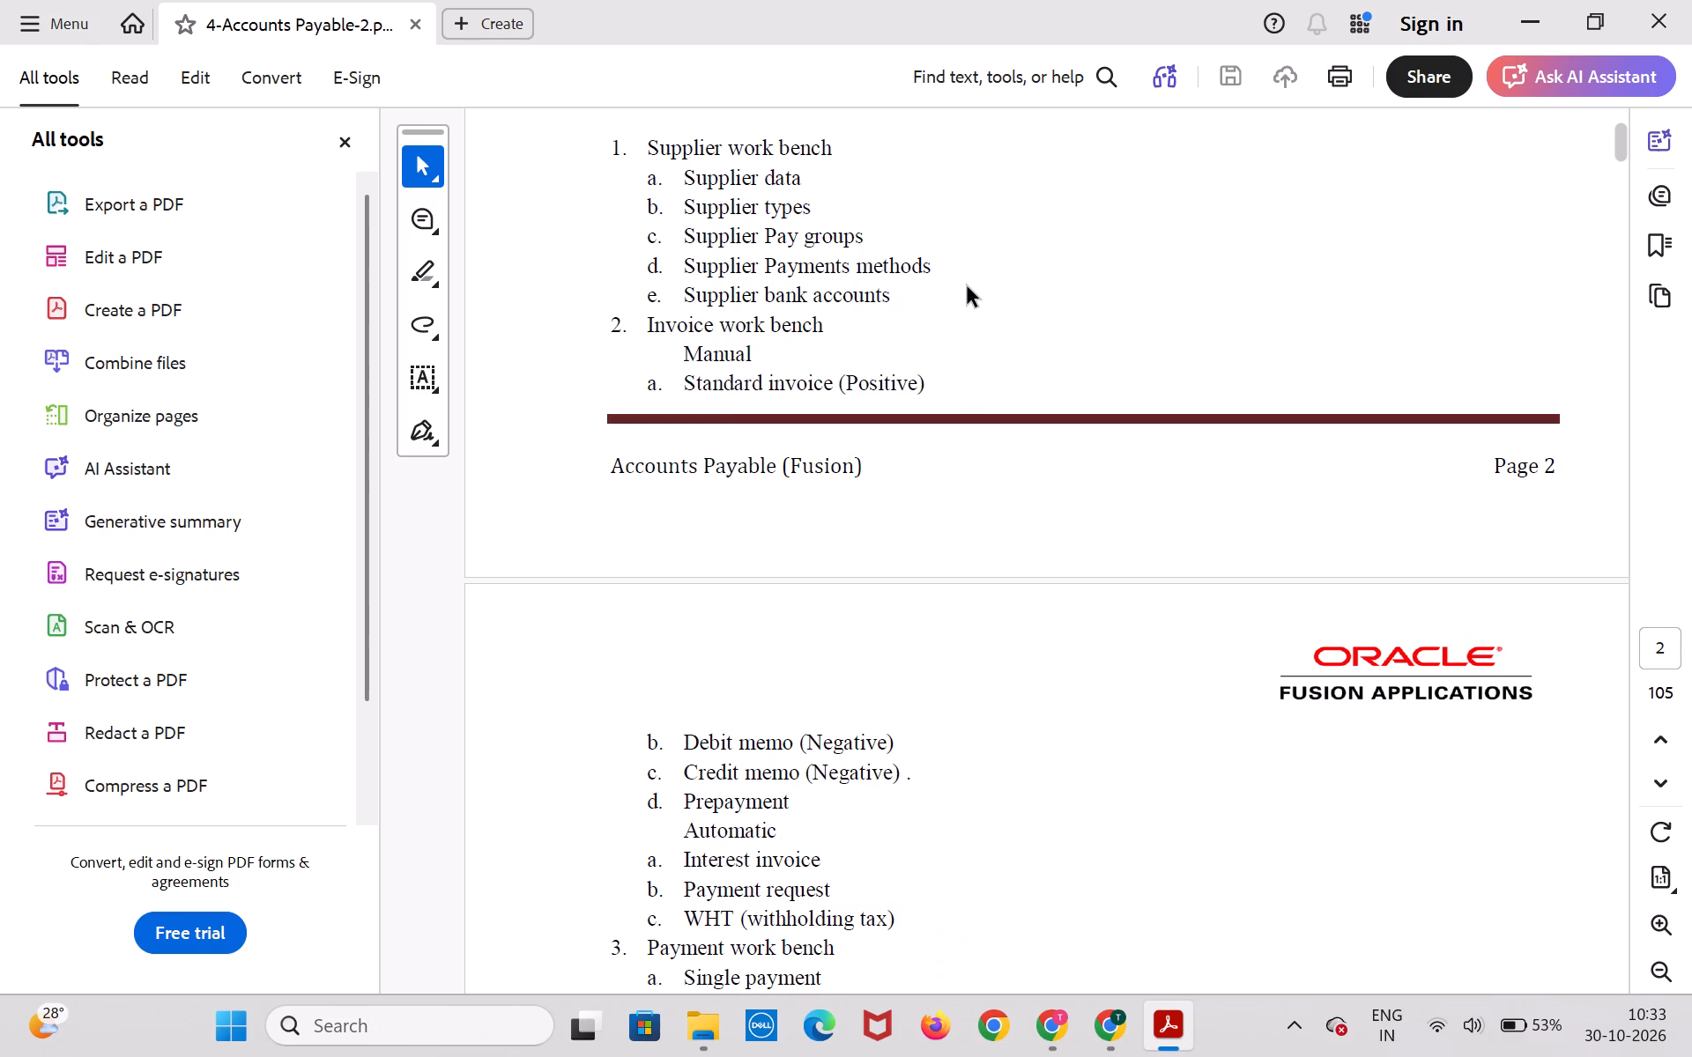
{"action": "scroll", "coordinate": [968, 287], "scroll_direction": "up", "scroll_amount": 3}
{"action": "scroll", "coordinate": [968, 287], "scroll_direction": "down", "scroll_amount": 9}
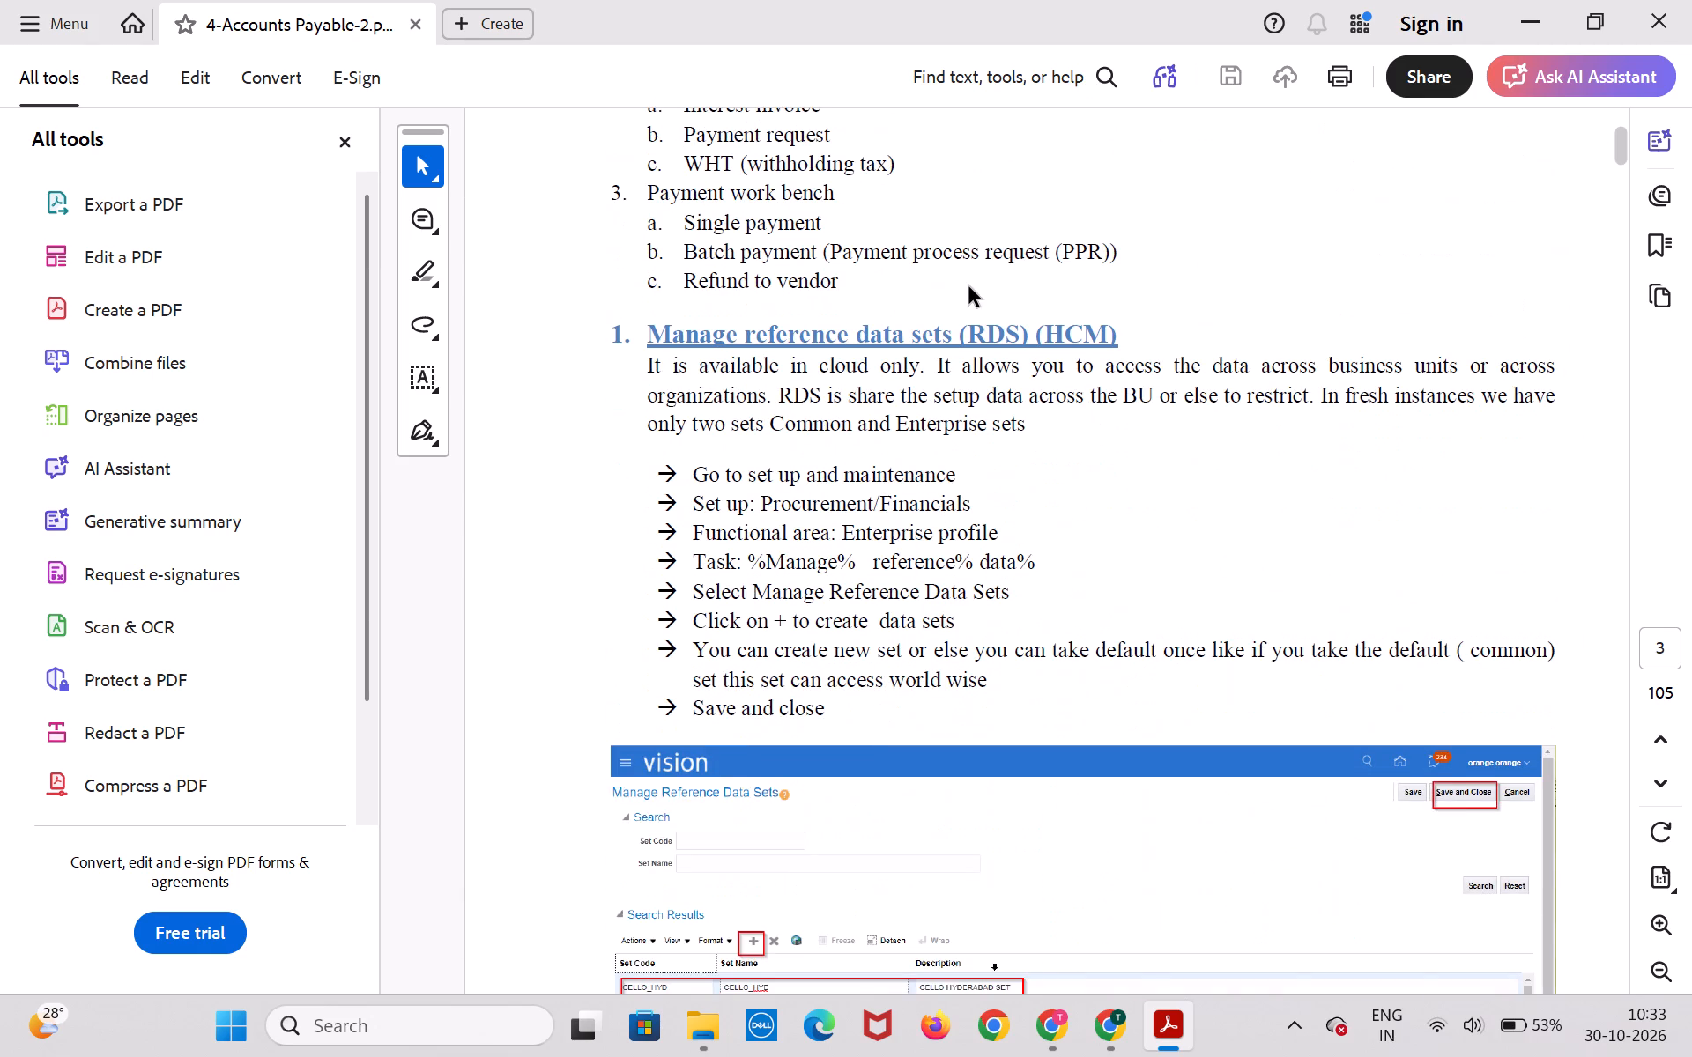
{"action": "scroll", "coordinate": [969, 287], "scroll_direction": "down", "scroll_amount": 1}
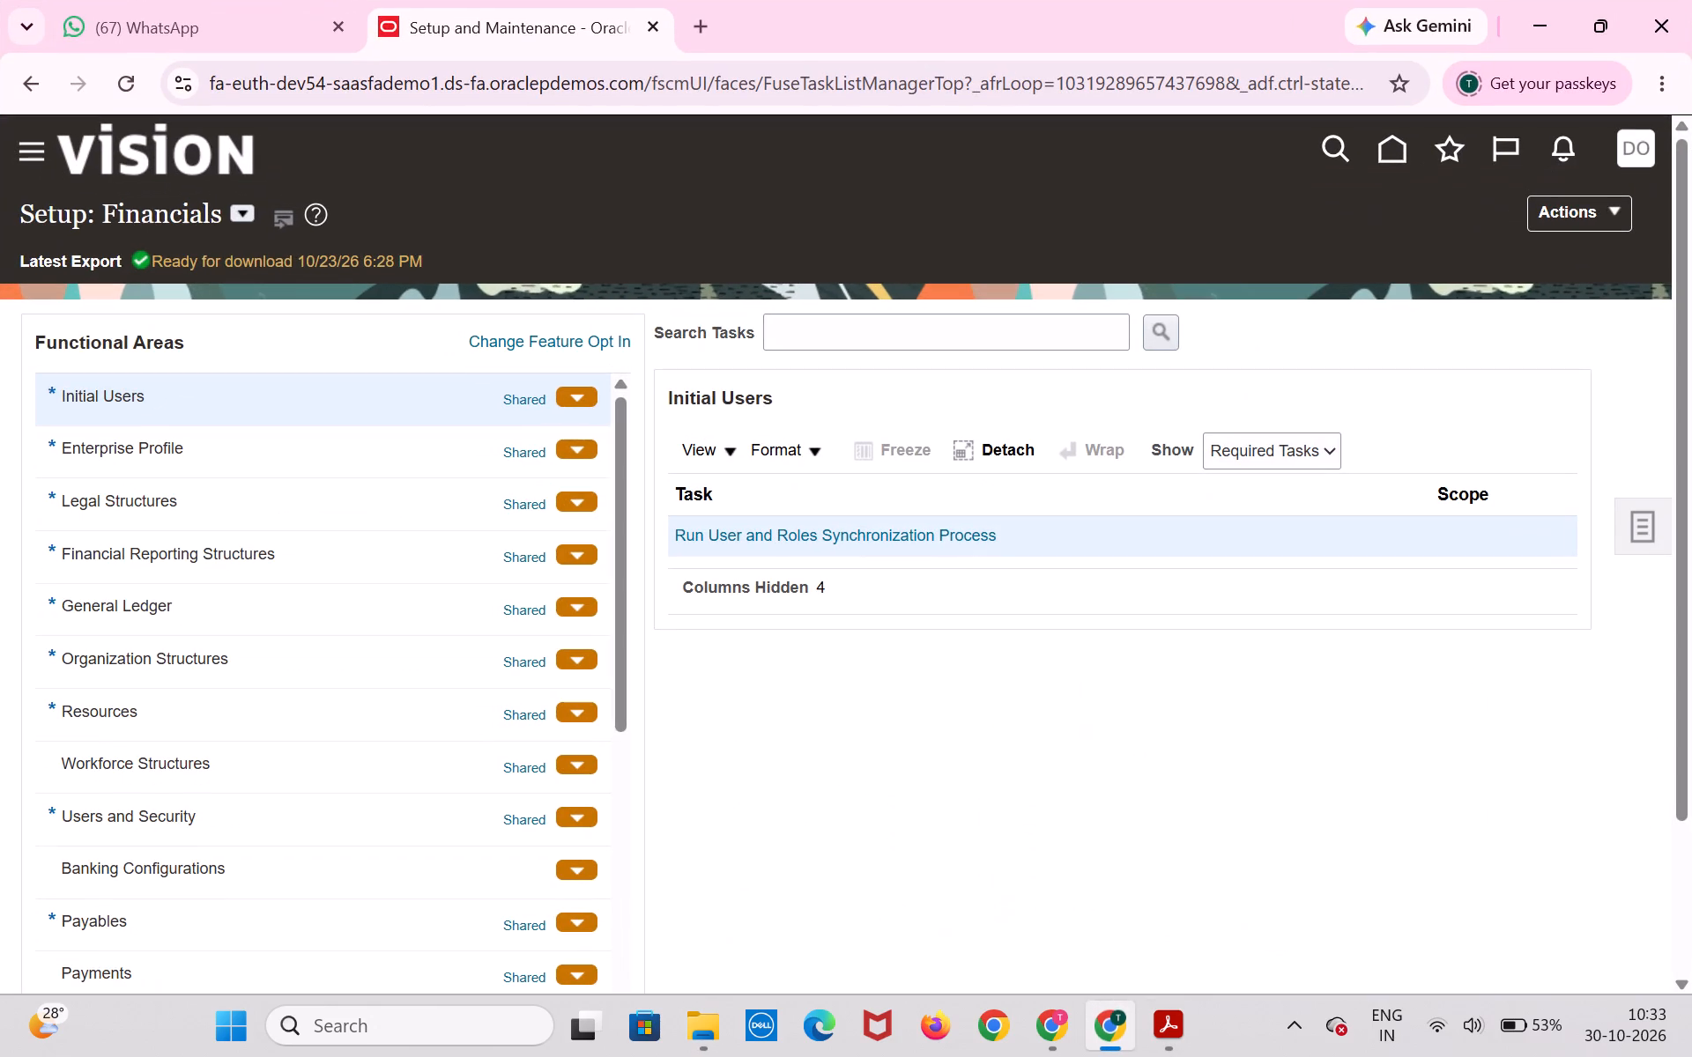
In Chrome, search the Financials setup tasks for "manage reference data sets" and open that task from the Enterprise Profile area.
{"action": "left_click", "coordinate": [1053, 334]}
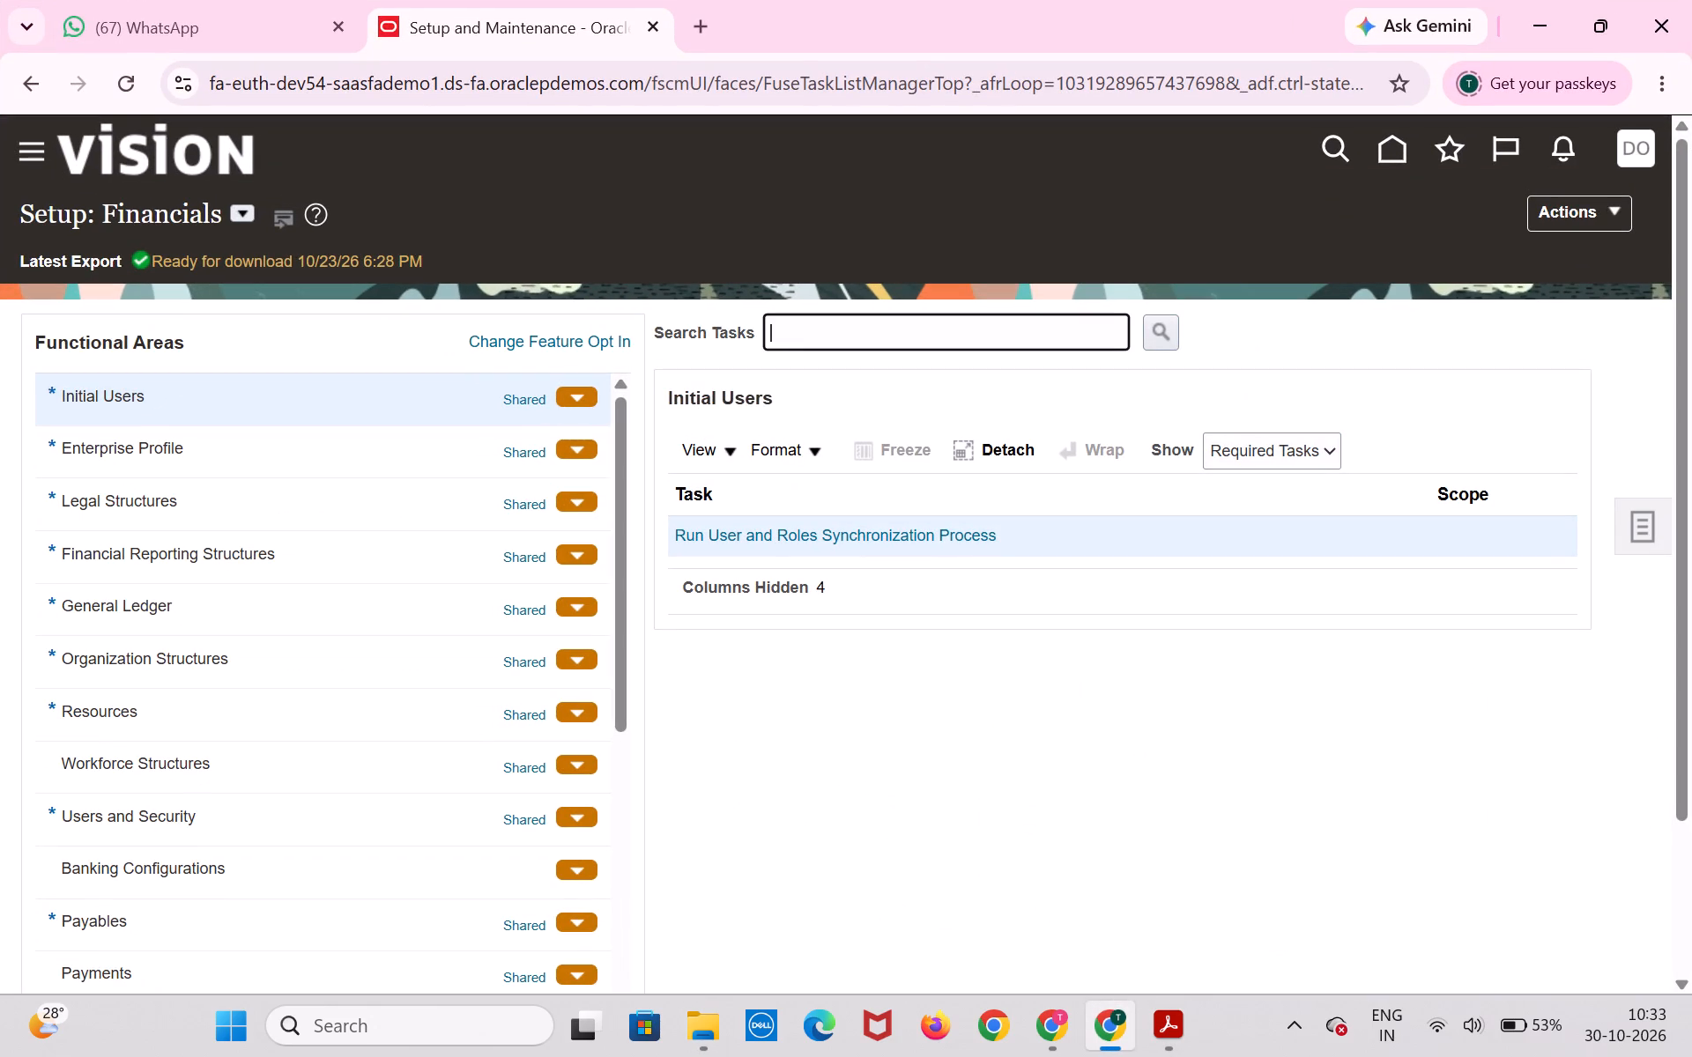
{"action": "type", "text": "manage"}
{"action": "key", "text": "space"}
{"action": "type", "text": "refer"}
{"action": "type", "text": "ence datt"}
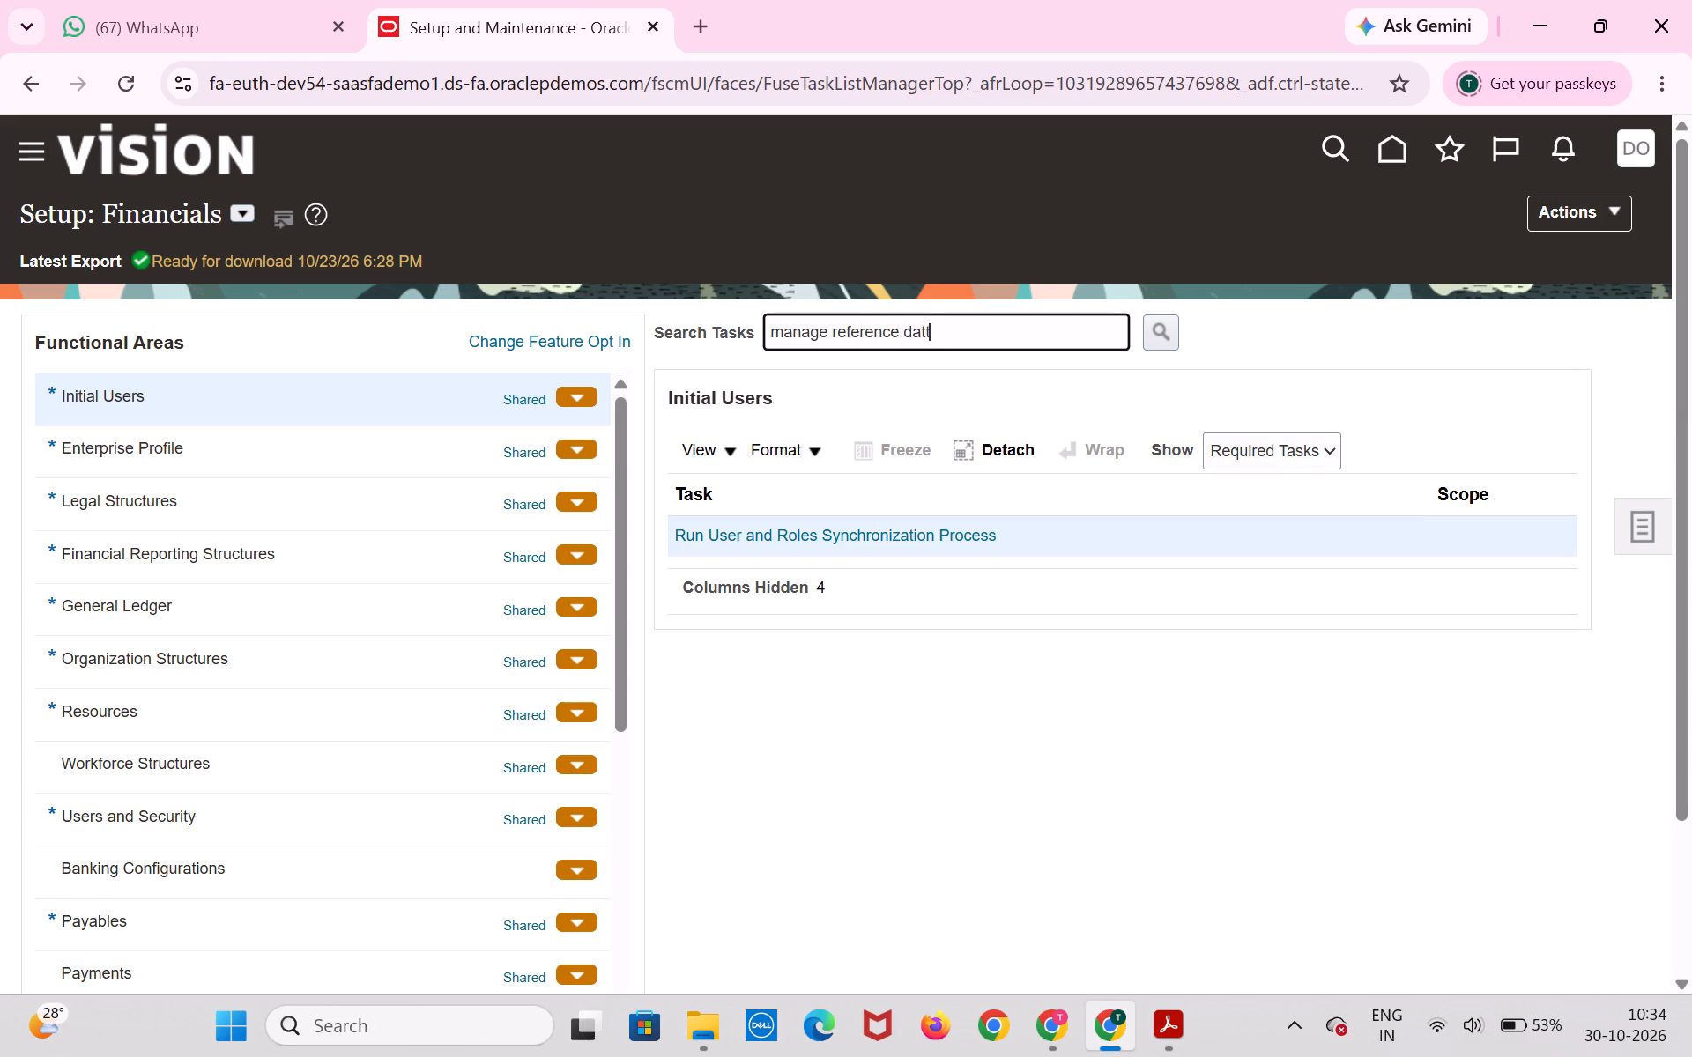
{"action": "key", "text": "BackSpace"}
{"action": "type", "text": "a"}
{"action": "key", "text": "space"}
{"action": "type", "text": "sets"}
{"action": "key", "text": "Return"}
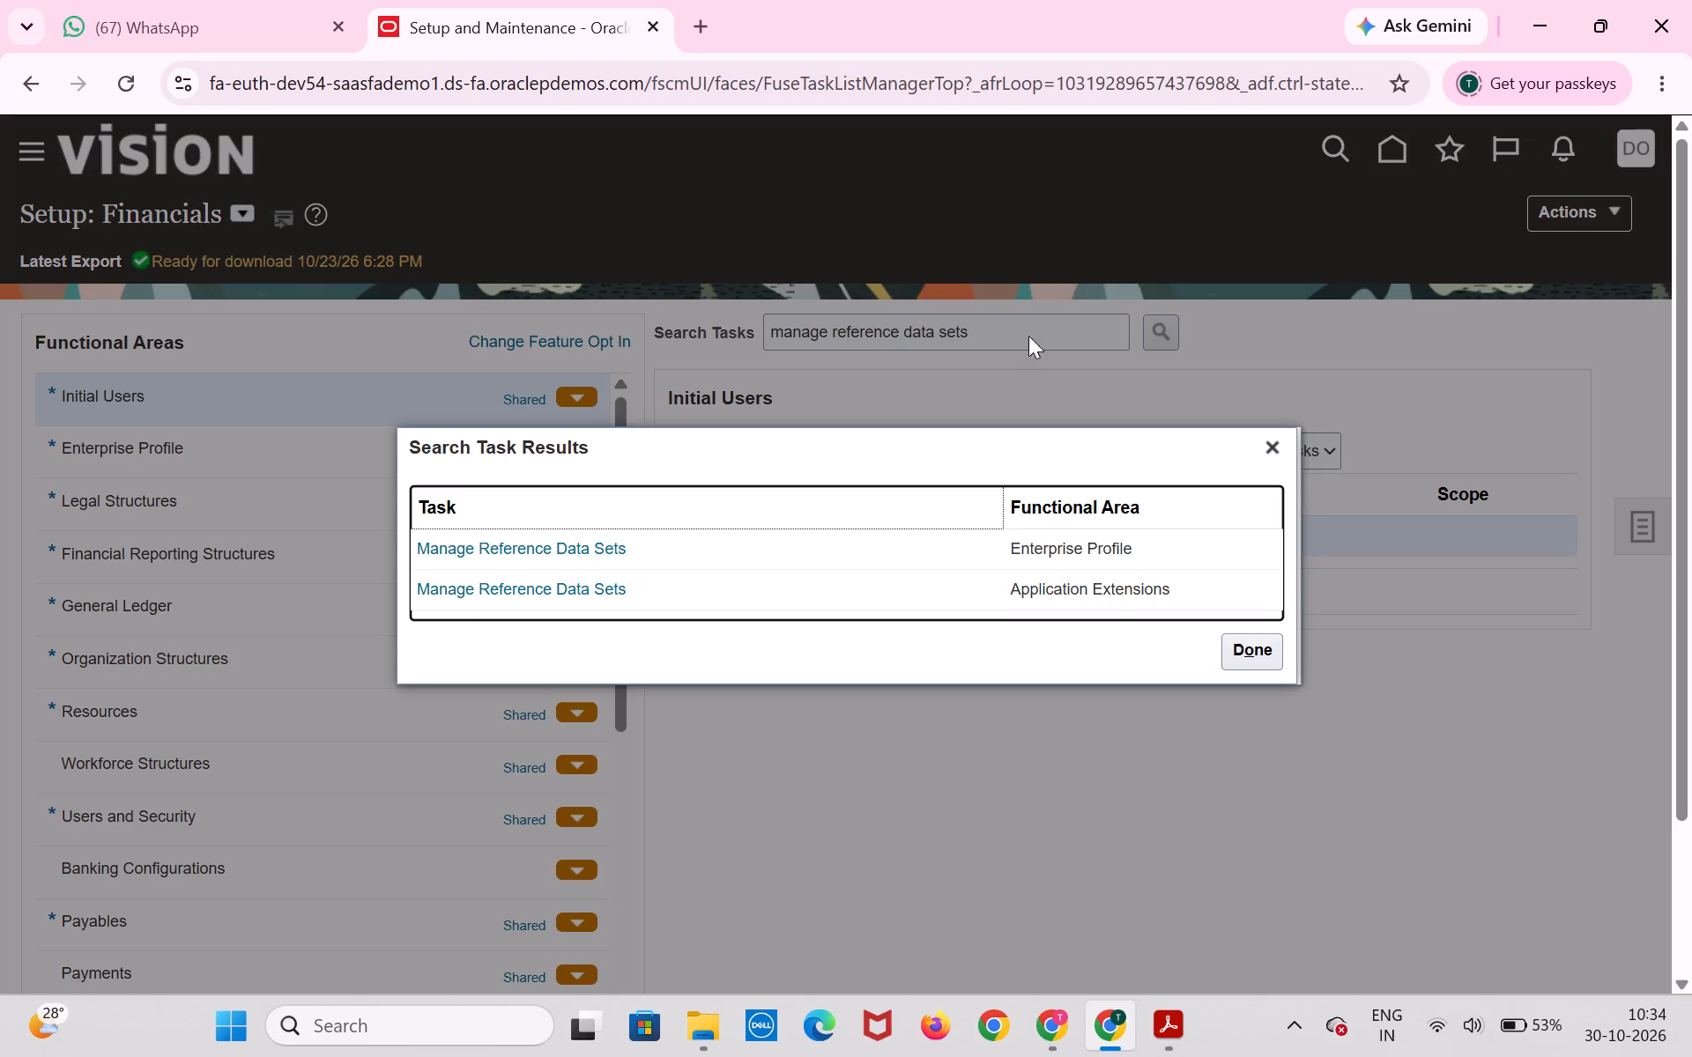
{"action": "left_click", "coordinate": [580, 549]}
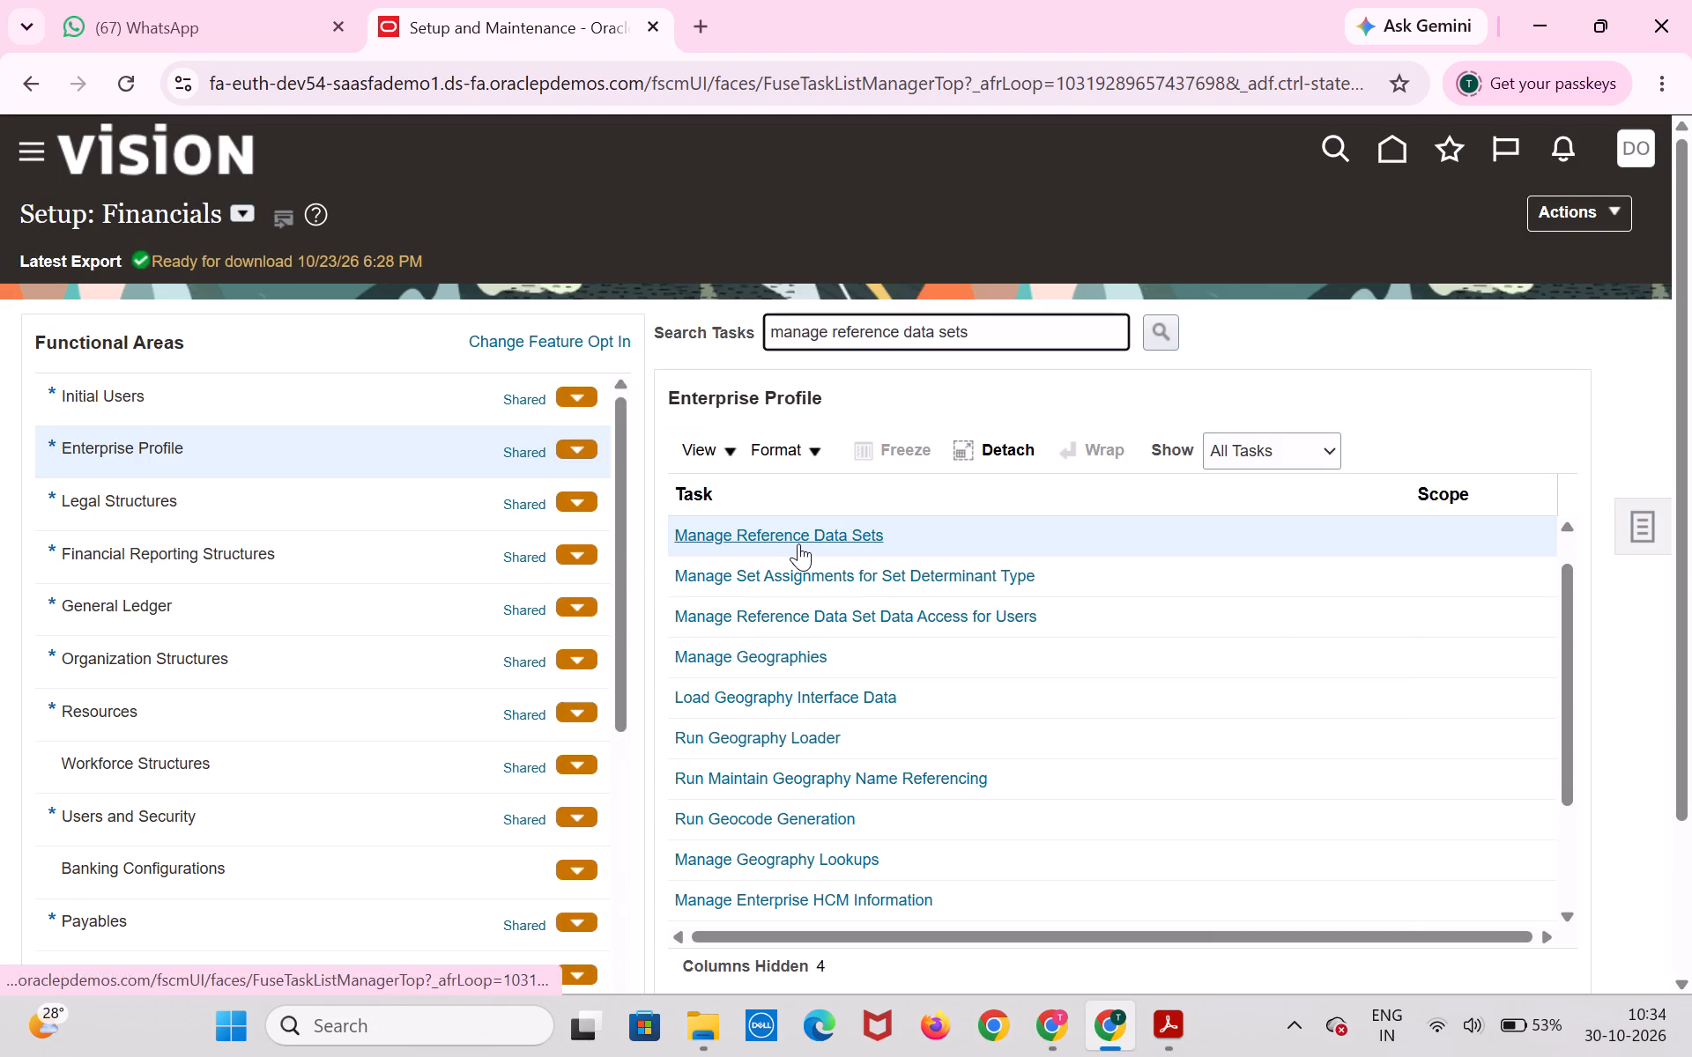
{"action": "left_click", "coordinate": [804, 538]}
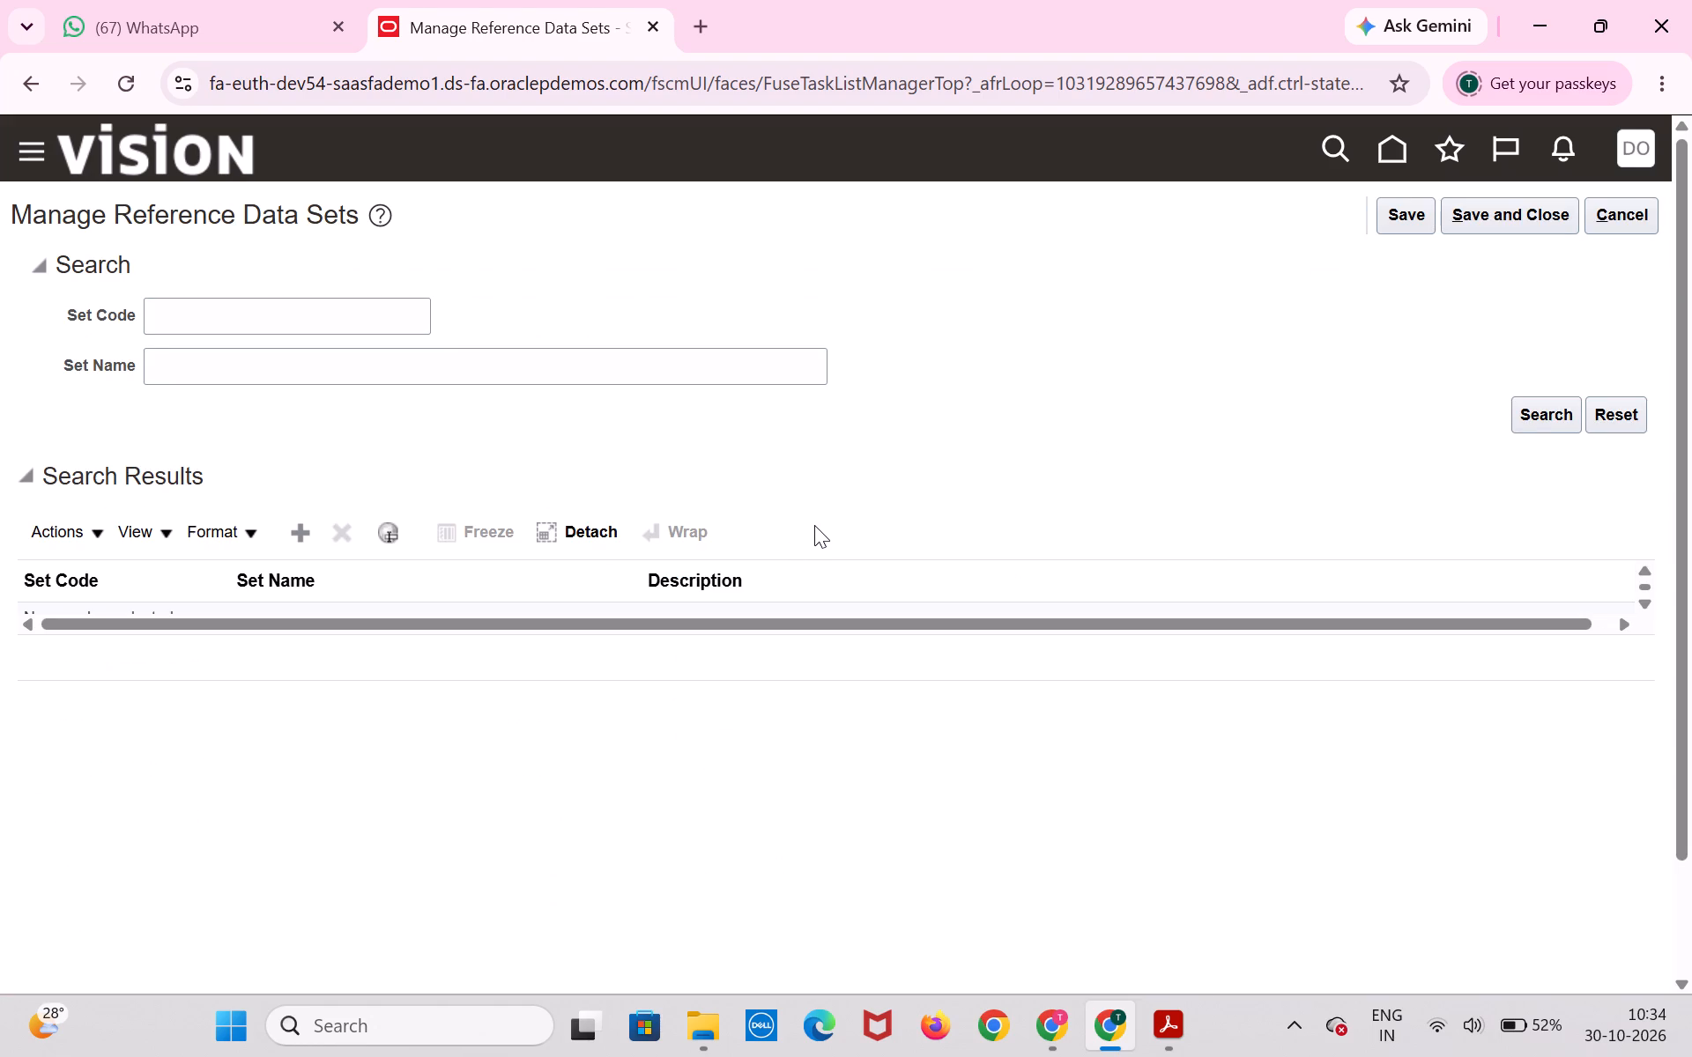
Add a new reference data set, check the PDF guide's example in Acrobat, and enter HP_HYD as the set code.
{"action": "left_click", "coordinate": [301, 536]}
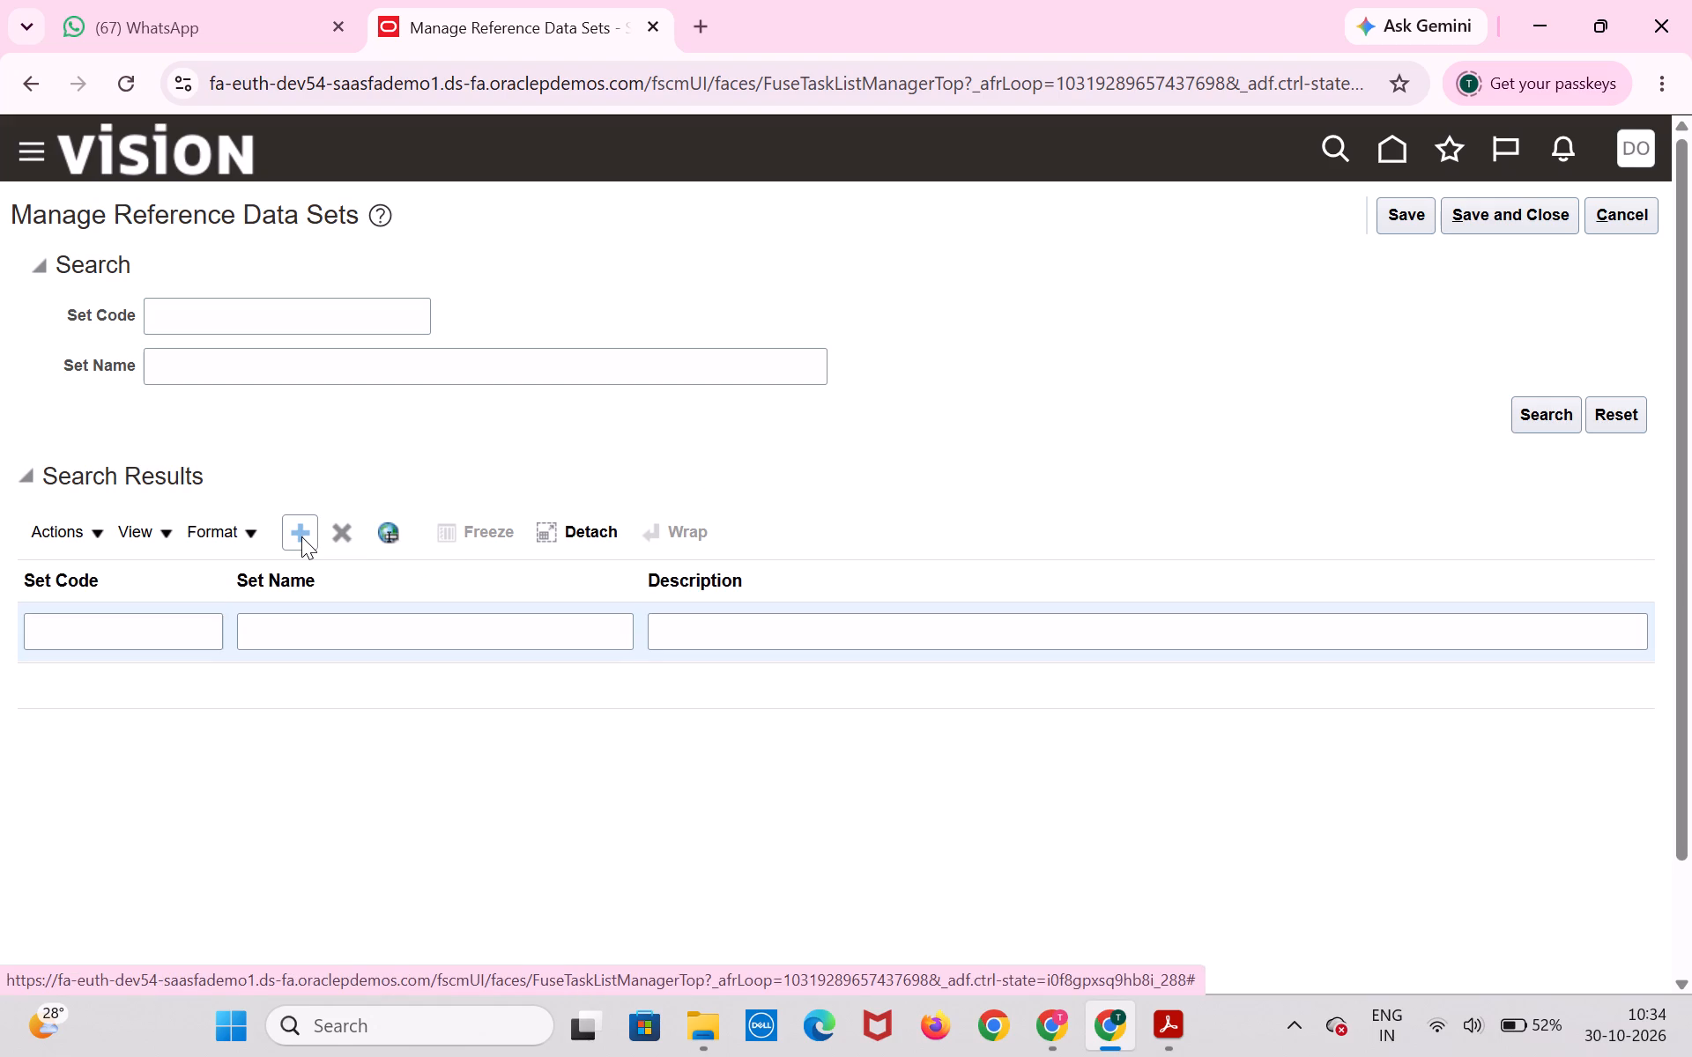
{"action": "left_click", "coordinate": [190, 635]}
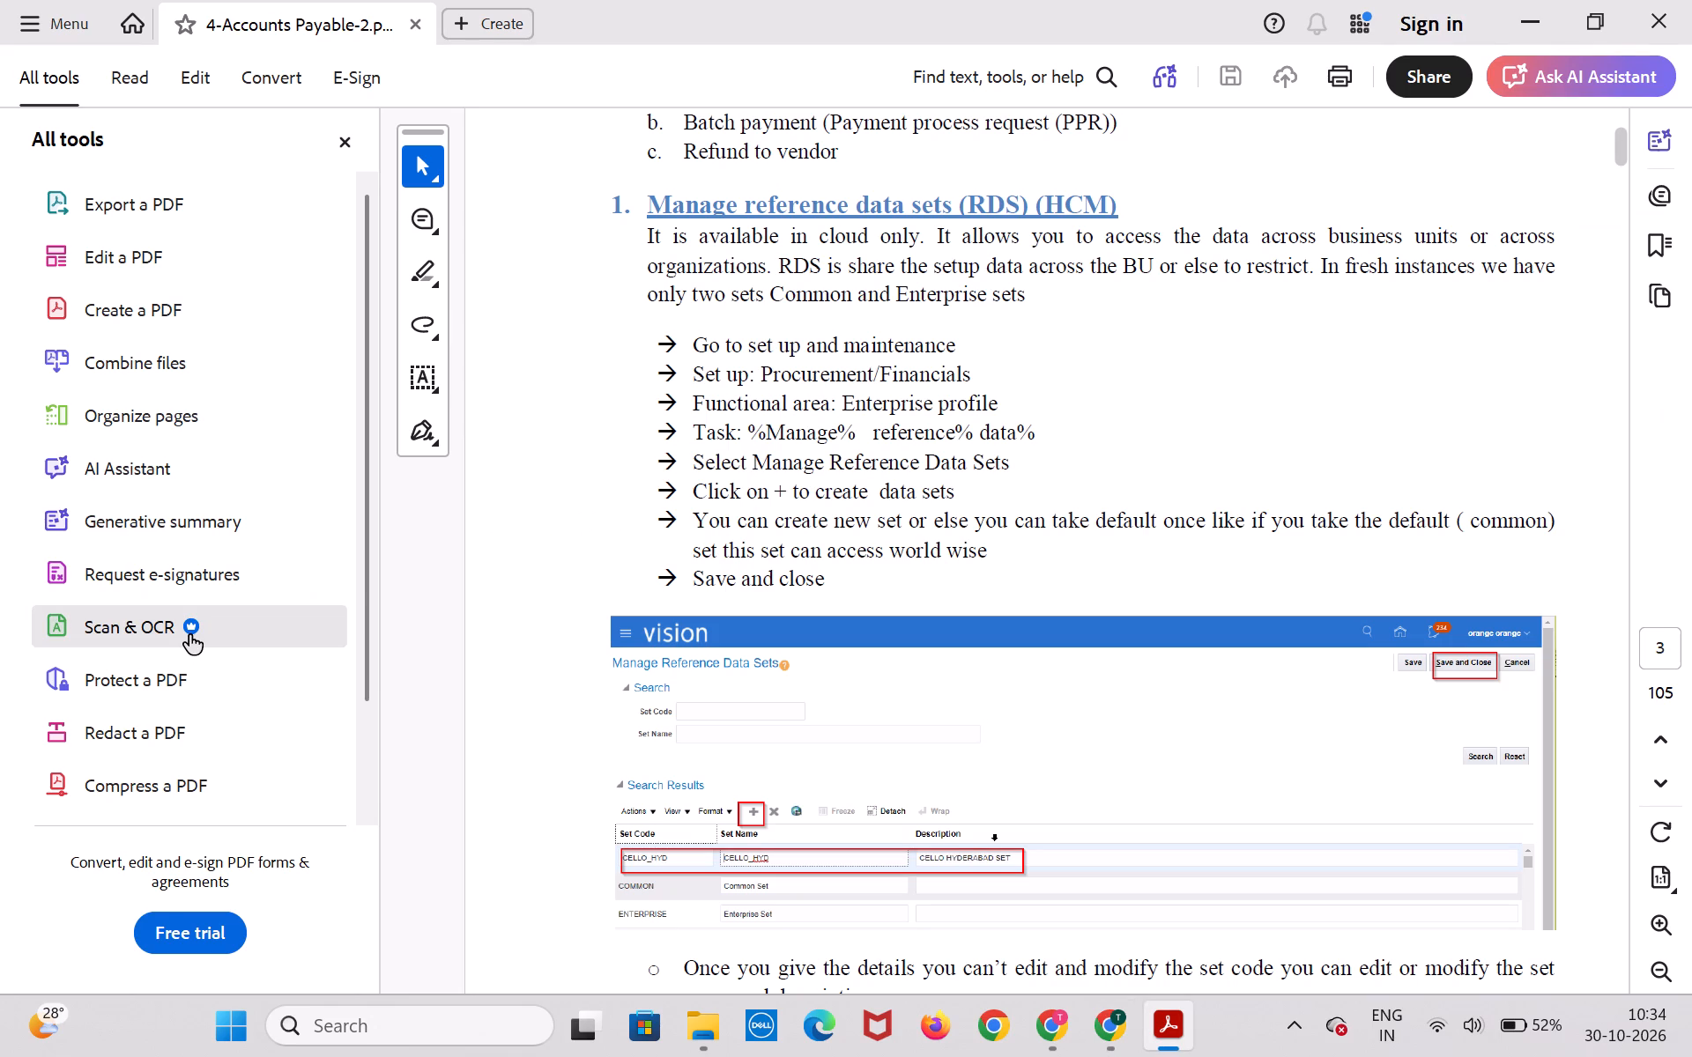
{"action": "scroll", "coordinate": [190, 635], "scroll_direction": "down", "scroll_amount": 3}
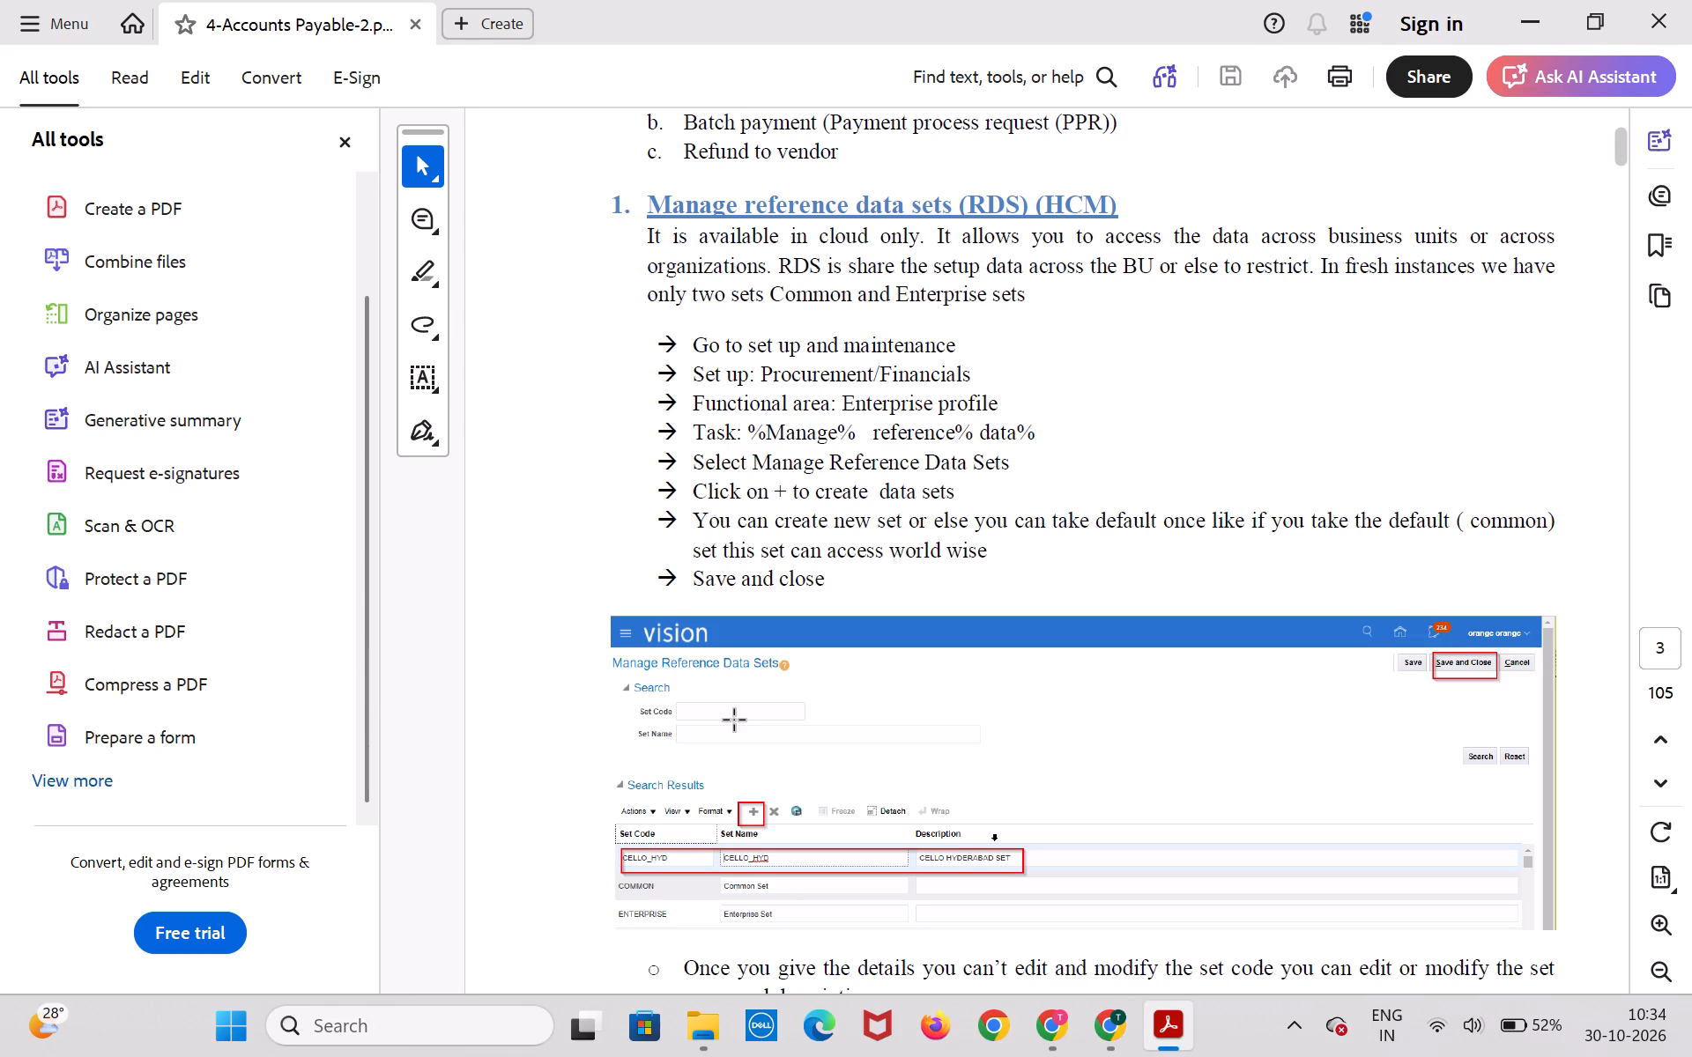
{"action": "scroll", "coordinate": [735, 721], "scroll_direction": "down", "scroll_amount": 8}
{"action": "scroll", "coordinate": [735, 721], "scroll_direction": "up", "scroll_amount": 5}
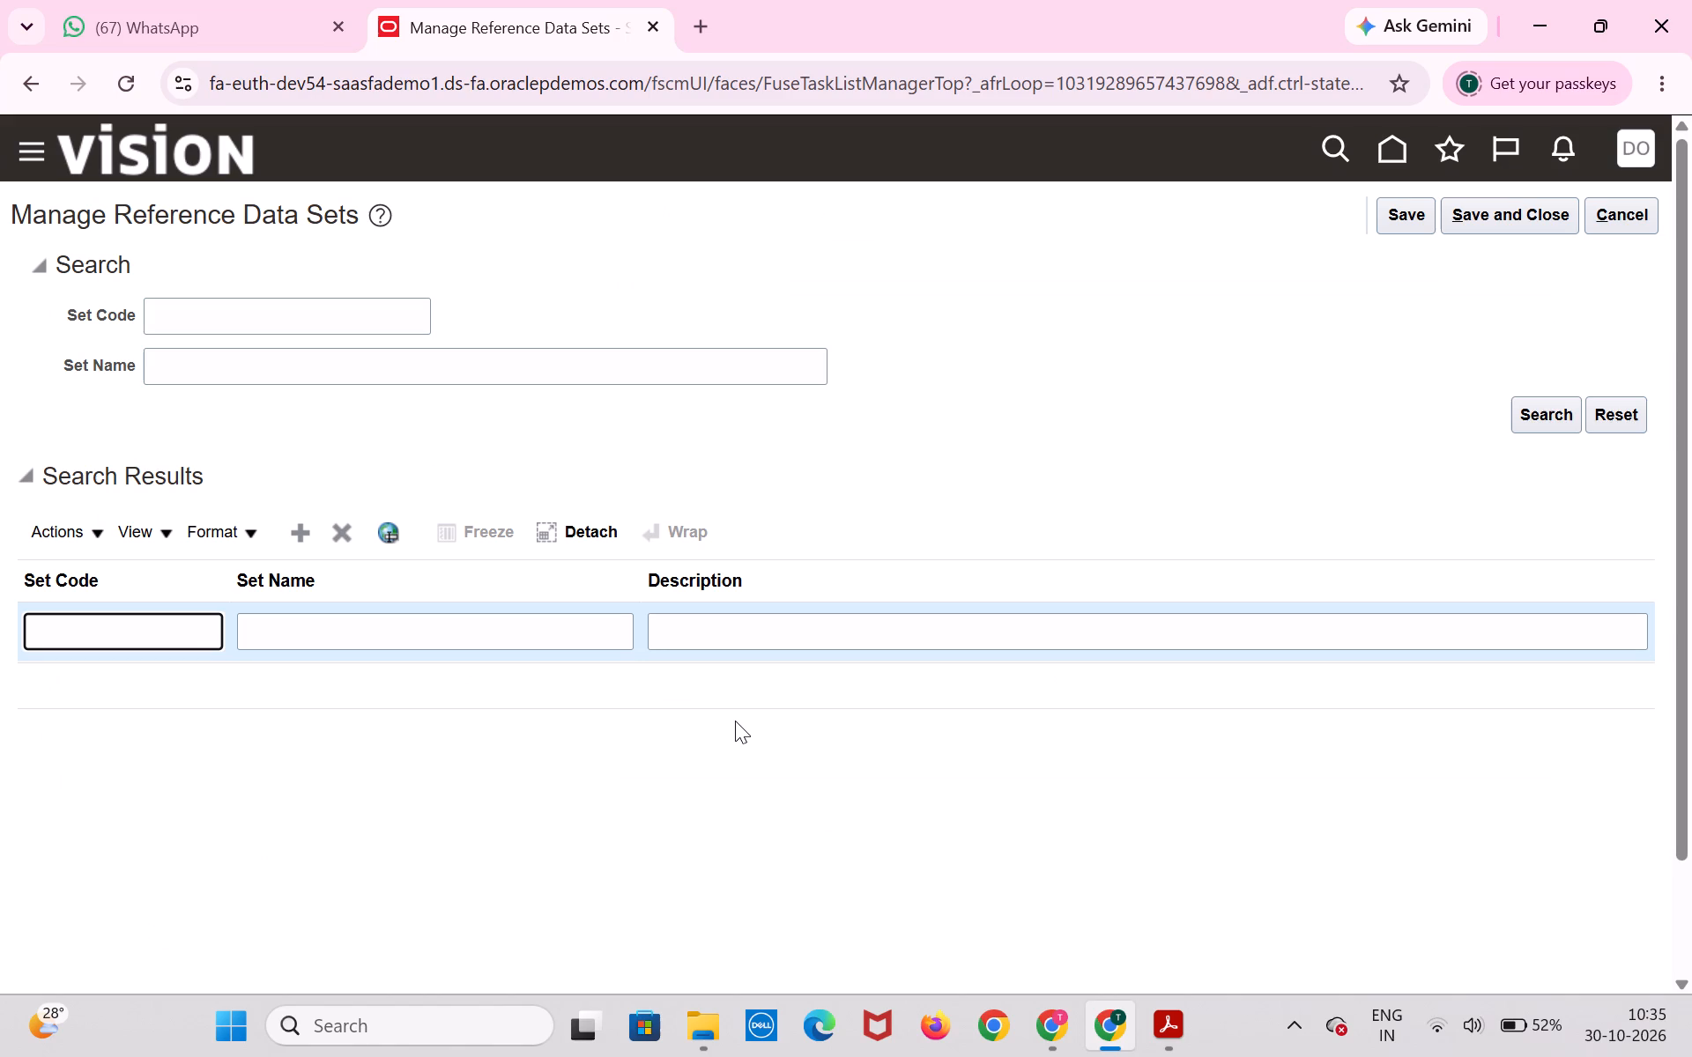
{"action": "type", "text": "HP"}
{"action": "key", "text": "ctrl+minus"}
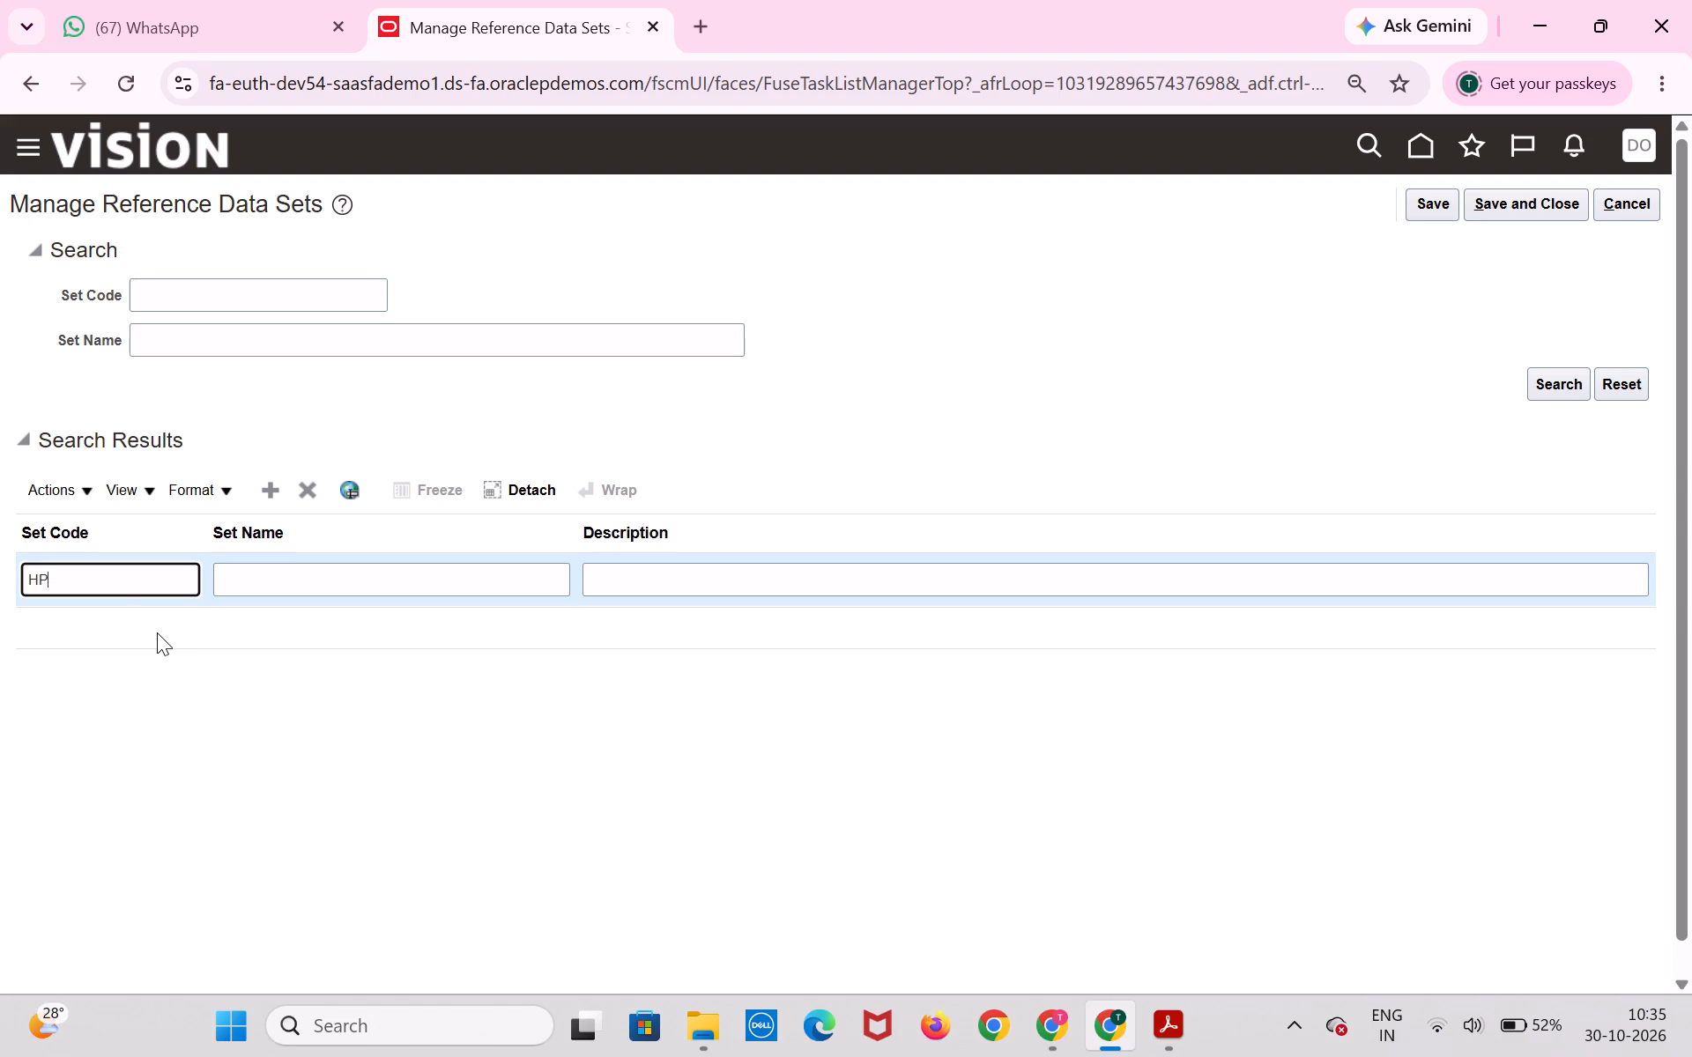
{"action": "left_click", "coordinate": [115, 584]}
{"action": "key", "text": "shift+underscore"}
{"action": "type", "text": "HYD"}
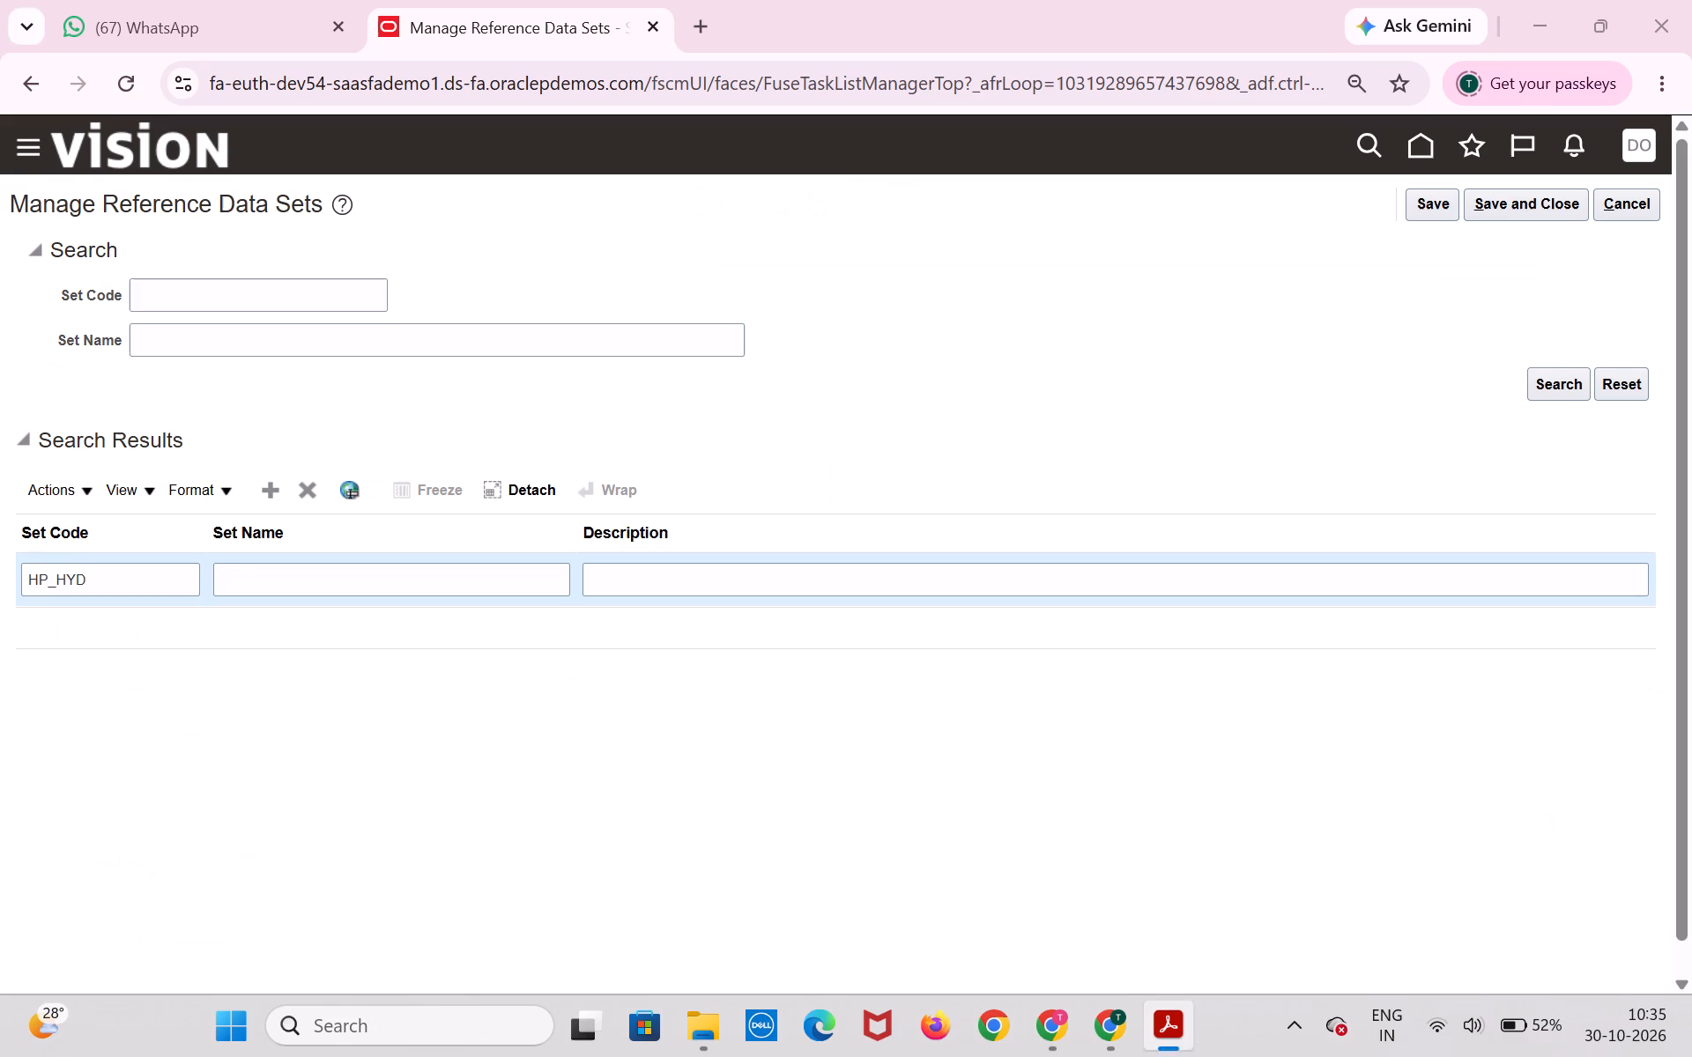
Enter HP_HYD as the new reference data set's set name.
{"action": "key", "text": "Tab"}
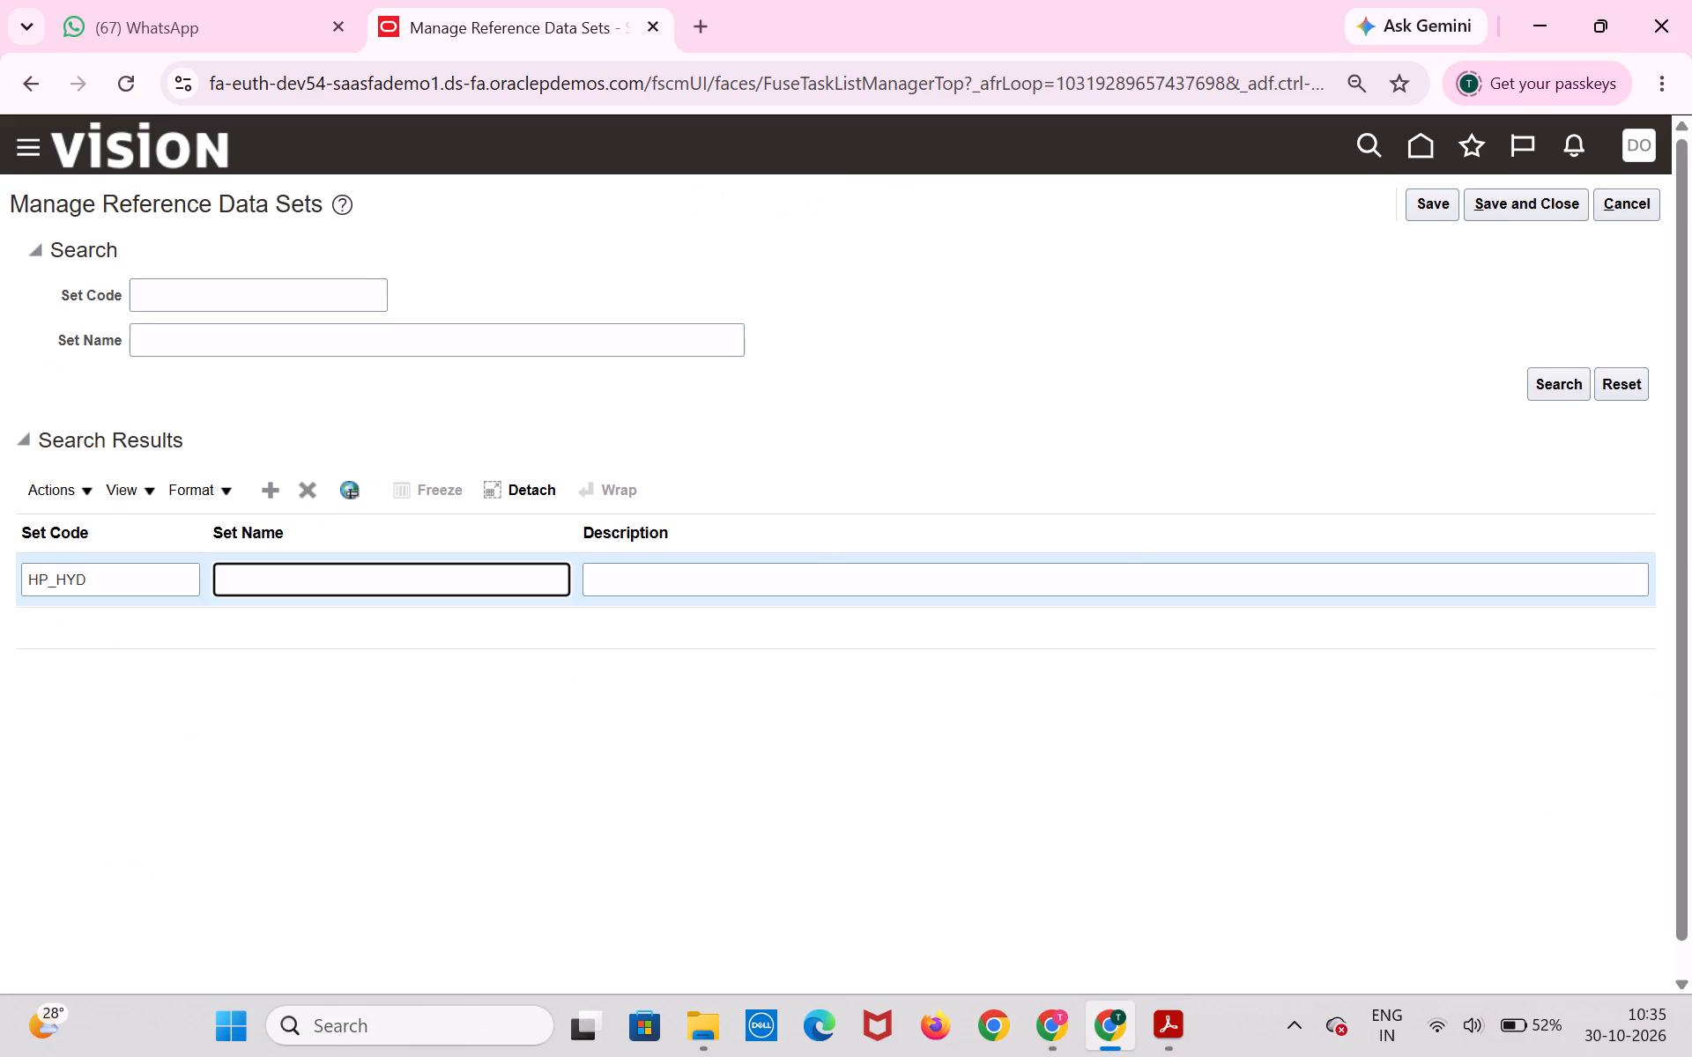
{"action": "key", "text": "shift+h"}
{"action": "key", "text": "shift+p"}
{"action": "key", "text": "shift+underscore"}
{"action": "type", "text": "HYD"}
Enter HP HYDERABAD SET as the description of the HP_HYD reference data set, then save and close.
{"action": "key", "text": "Tab"}
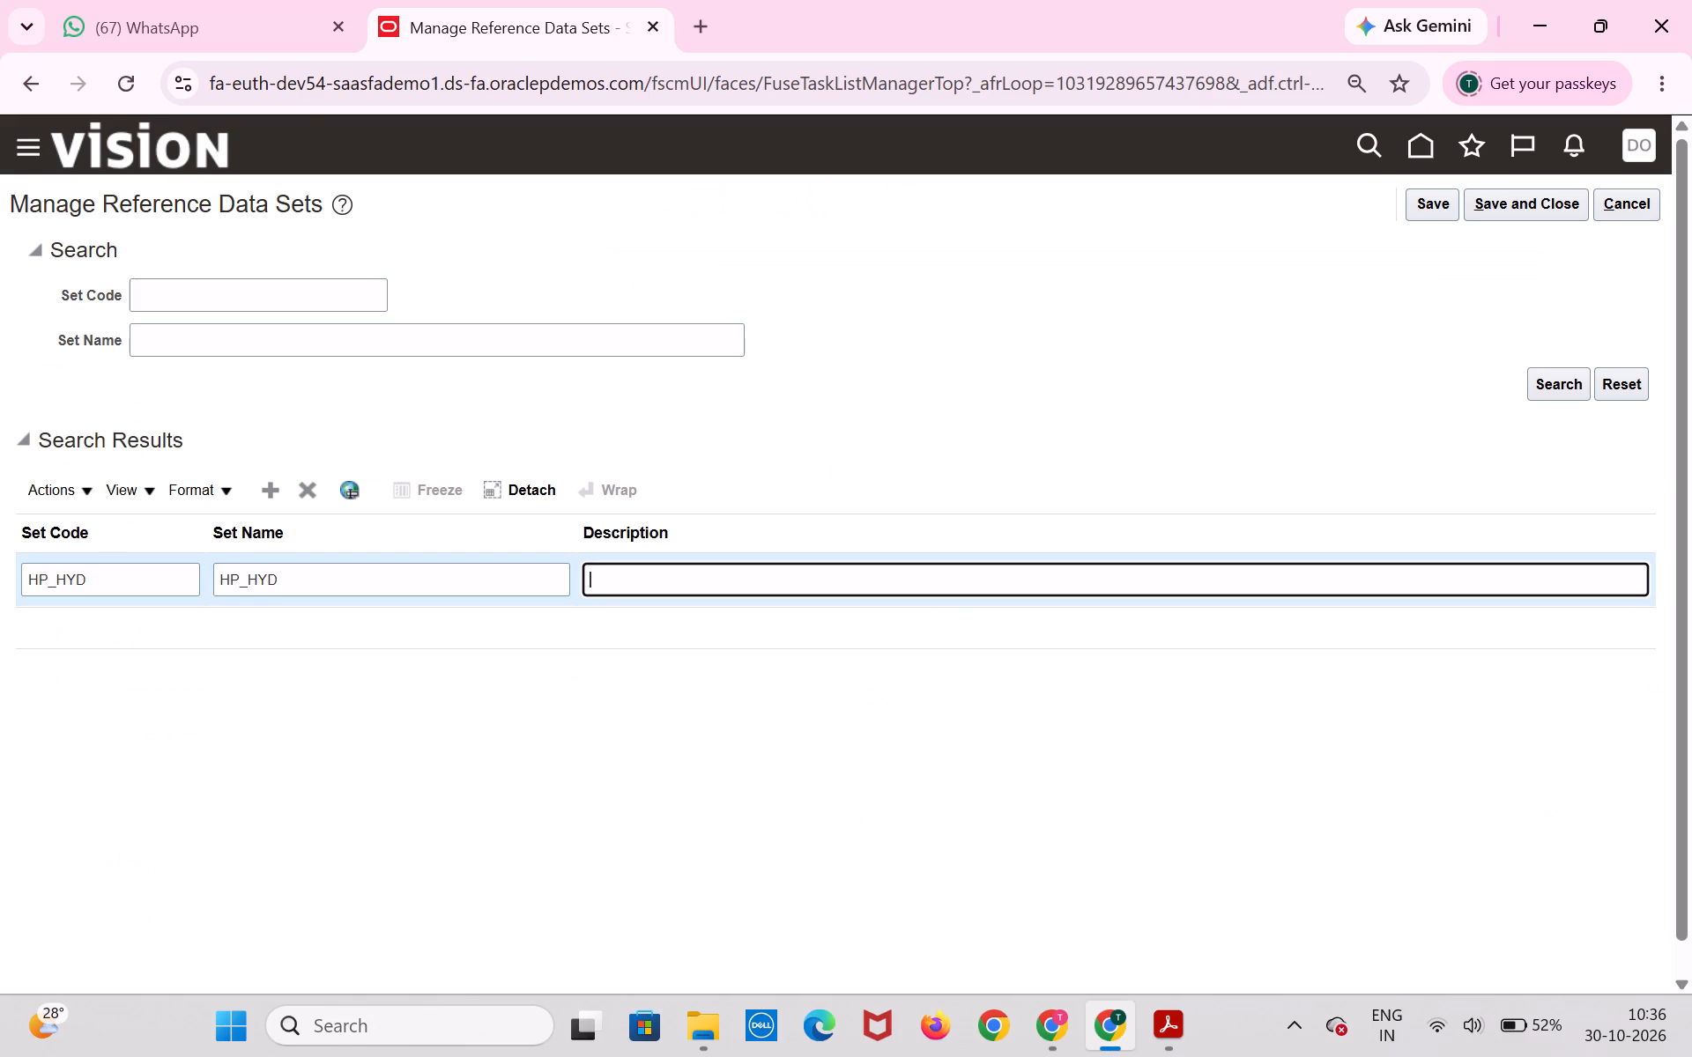
{"action": "type", "text": "HP"}
{"action": "key", "text": "space"}
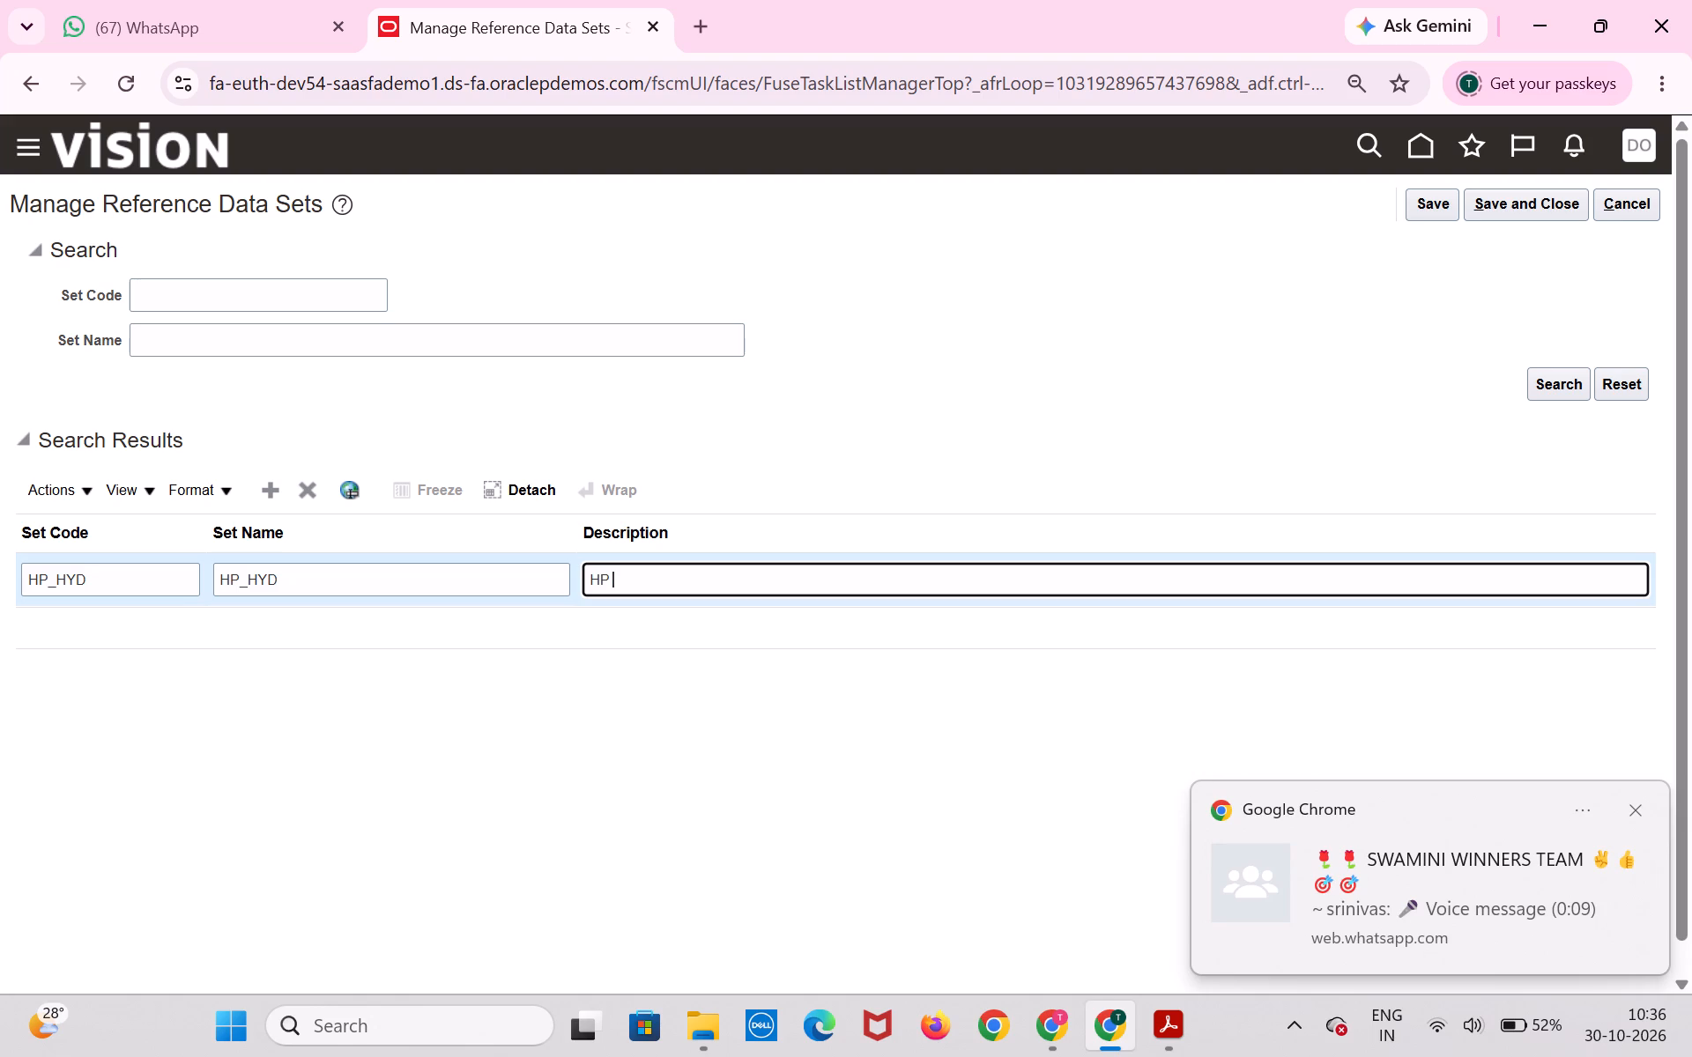
{"action": "key", "text": "shift+h"}
{"action": "key", "text": "a"}
{"action": "type", "text": "yde"}
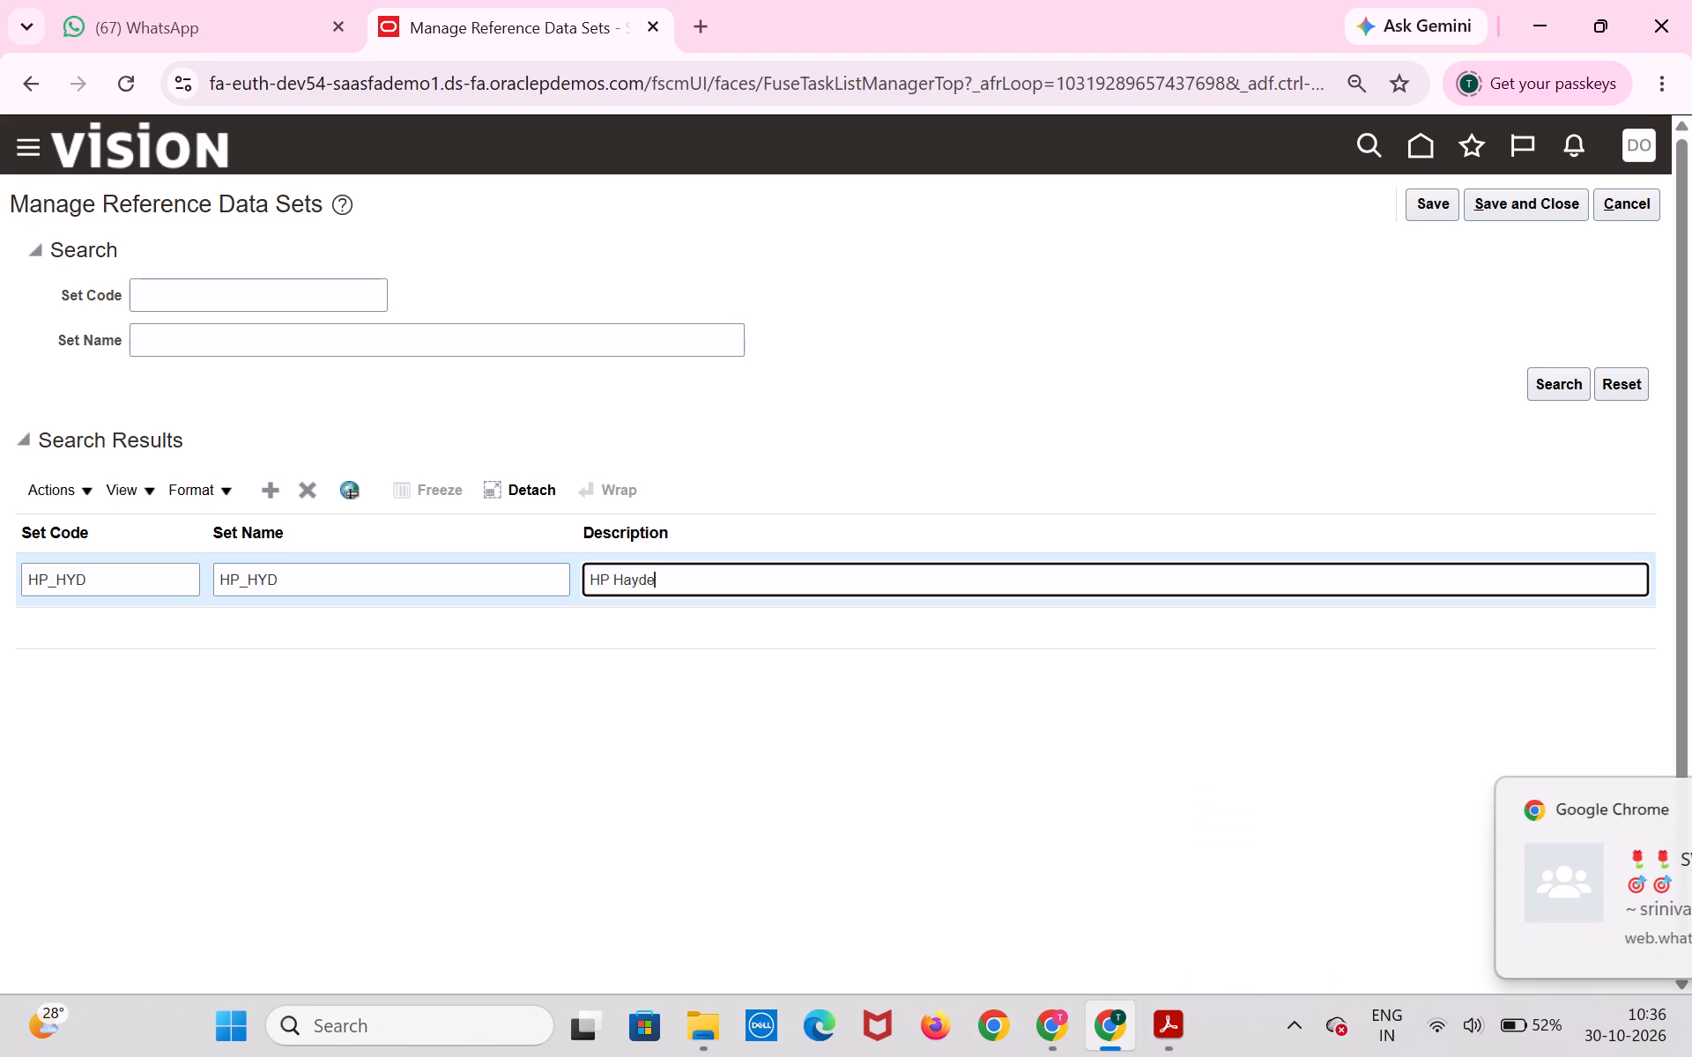
{"action": "key", "text": "BackSpace"}
{"action": "key", "text": "BackSpace"}
{"action": "key", "text": "BackSpace"}
{"action": "key", "text": "BackSpace"}
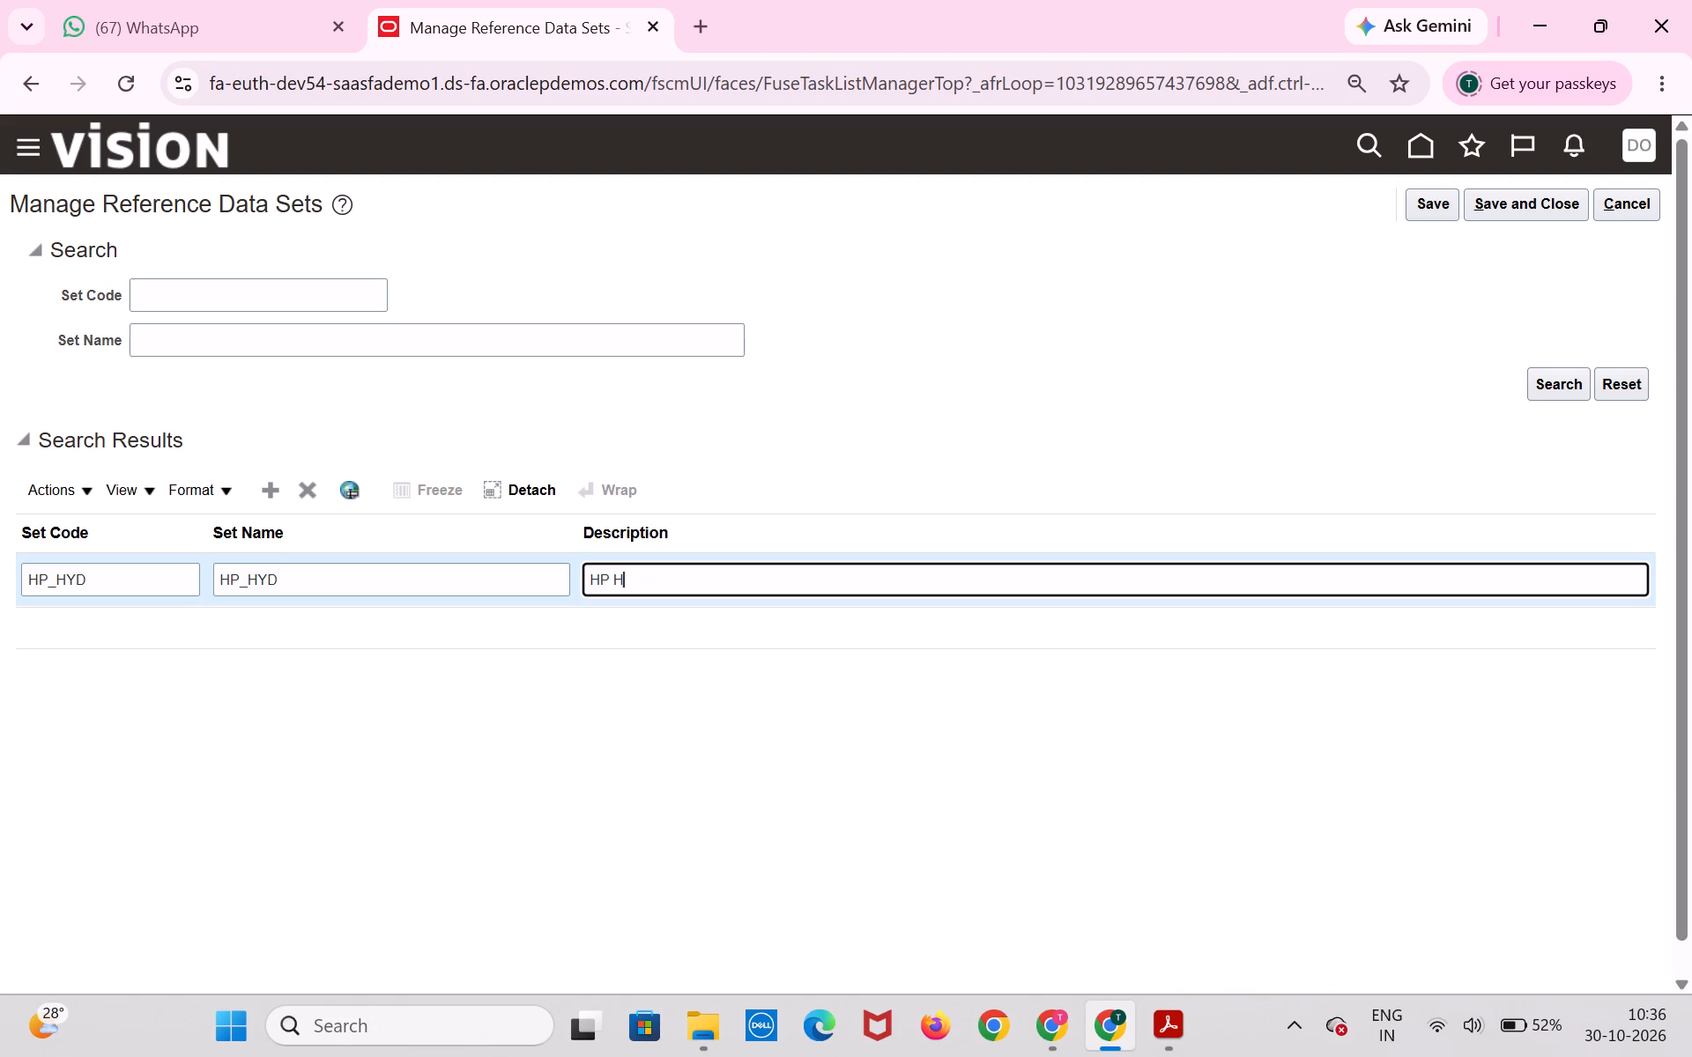
{"action": "type", "text": "HY"}
{"action": "key", "text": "BackSpace"}
{"action": "key", "text": "BackSpace"}
{"action": "key", "text": "y"}
{"action": "type", "text": "DERA"}
{"action": "type", "text": "BAD"}
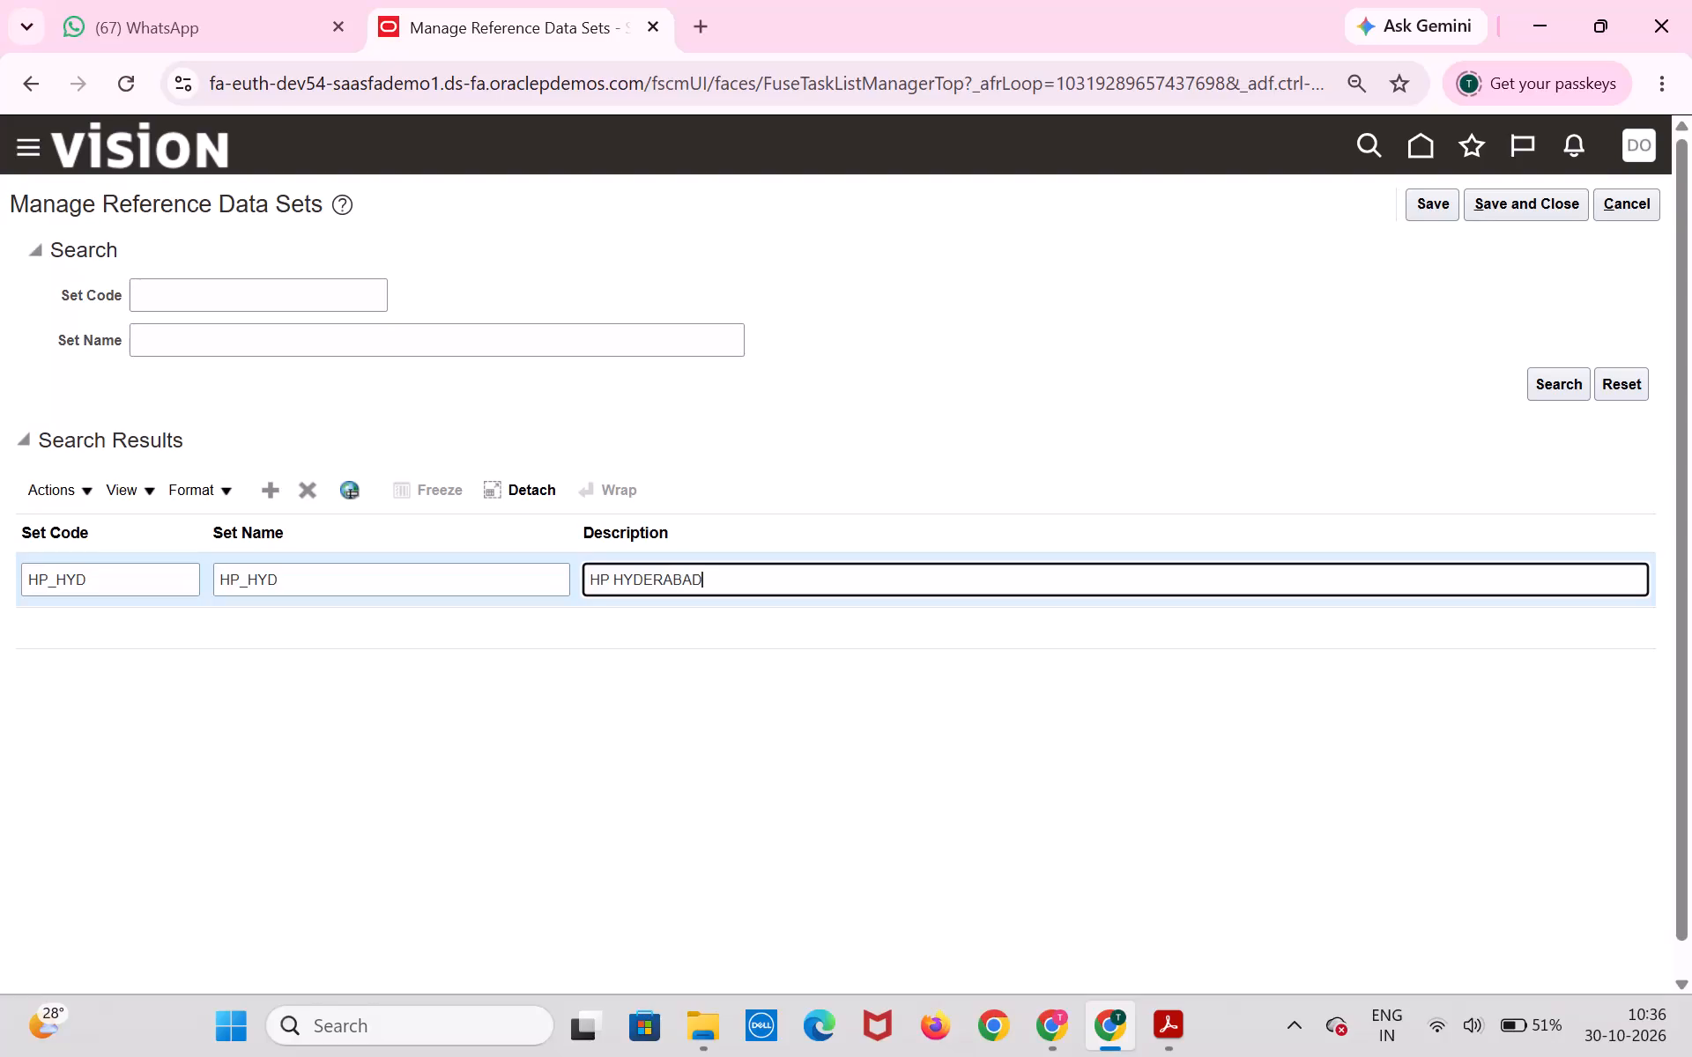
{"action": "key", "text": "space"}
{"action": "type", "text": "SER"}
{"action": "key", "text": "BackSpace"}
{"action": "key", "text": "t"}
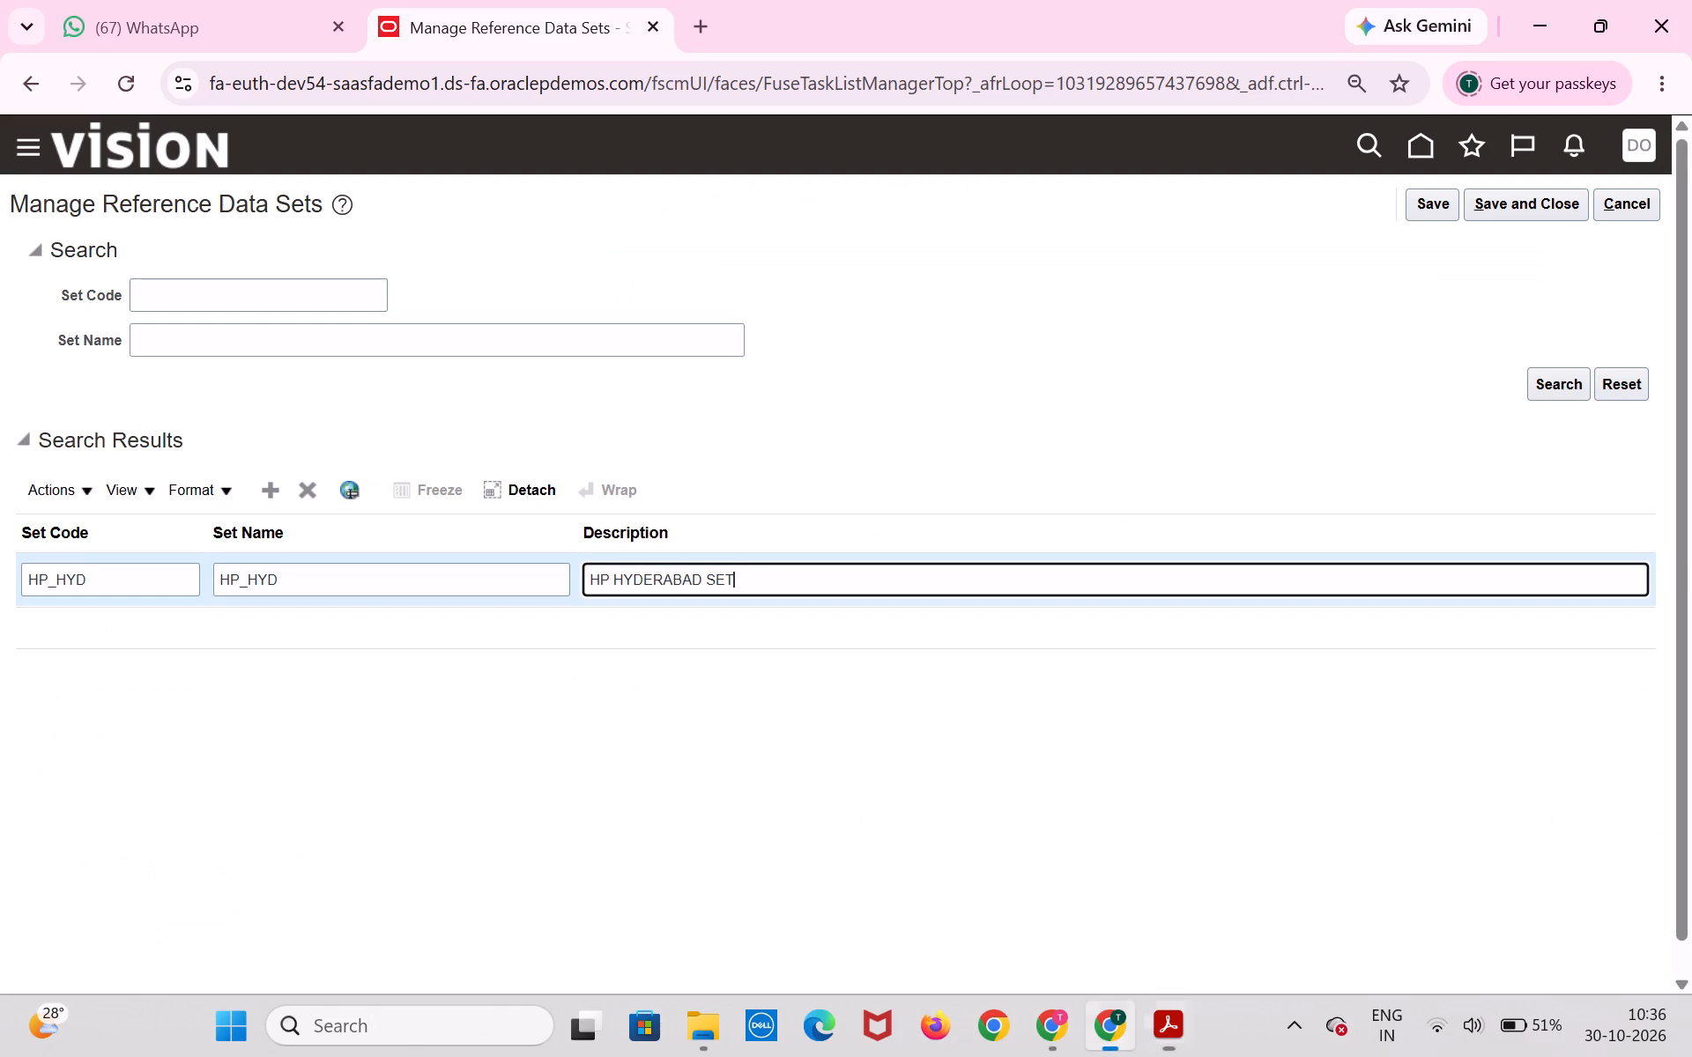
{"action": "left_click", "coordinate": [1543, 215]}
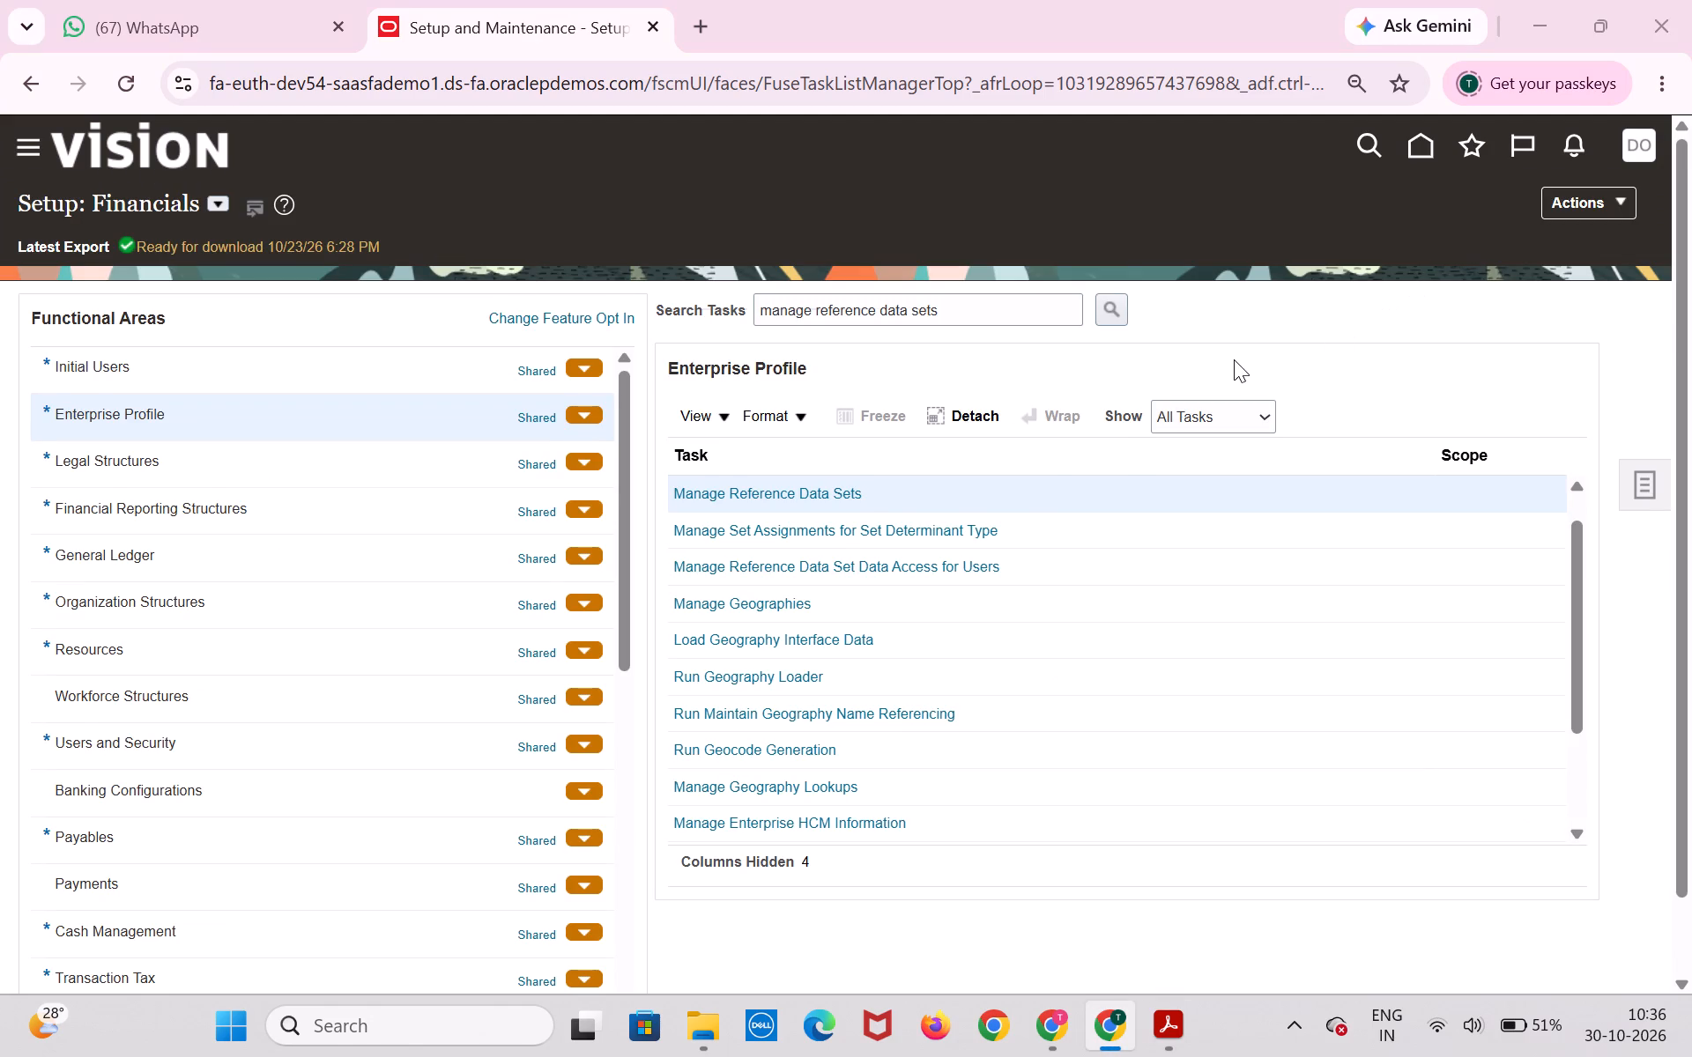
Check the PDF guide in Acrobat, then in Chrome search the setup tasks for "manage locations" and open Manage Locations.
{"action": "scroll", "coordinate": [1100, 532], "scroll_direction": "down", "scroll_amount": 8}
{"action": "scroll", "coordinate": [1080, 541], "scroll_direction": "up", "scroll_amount": 2}
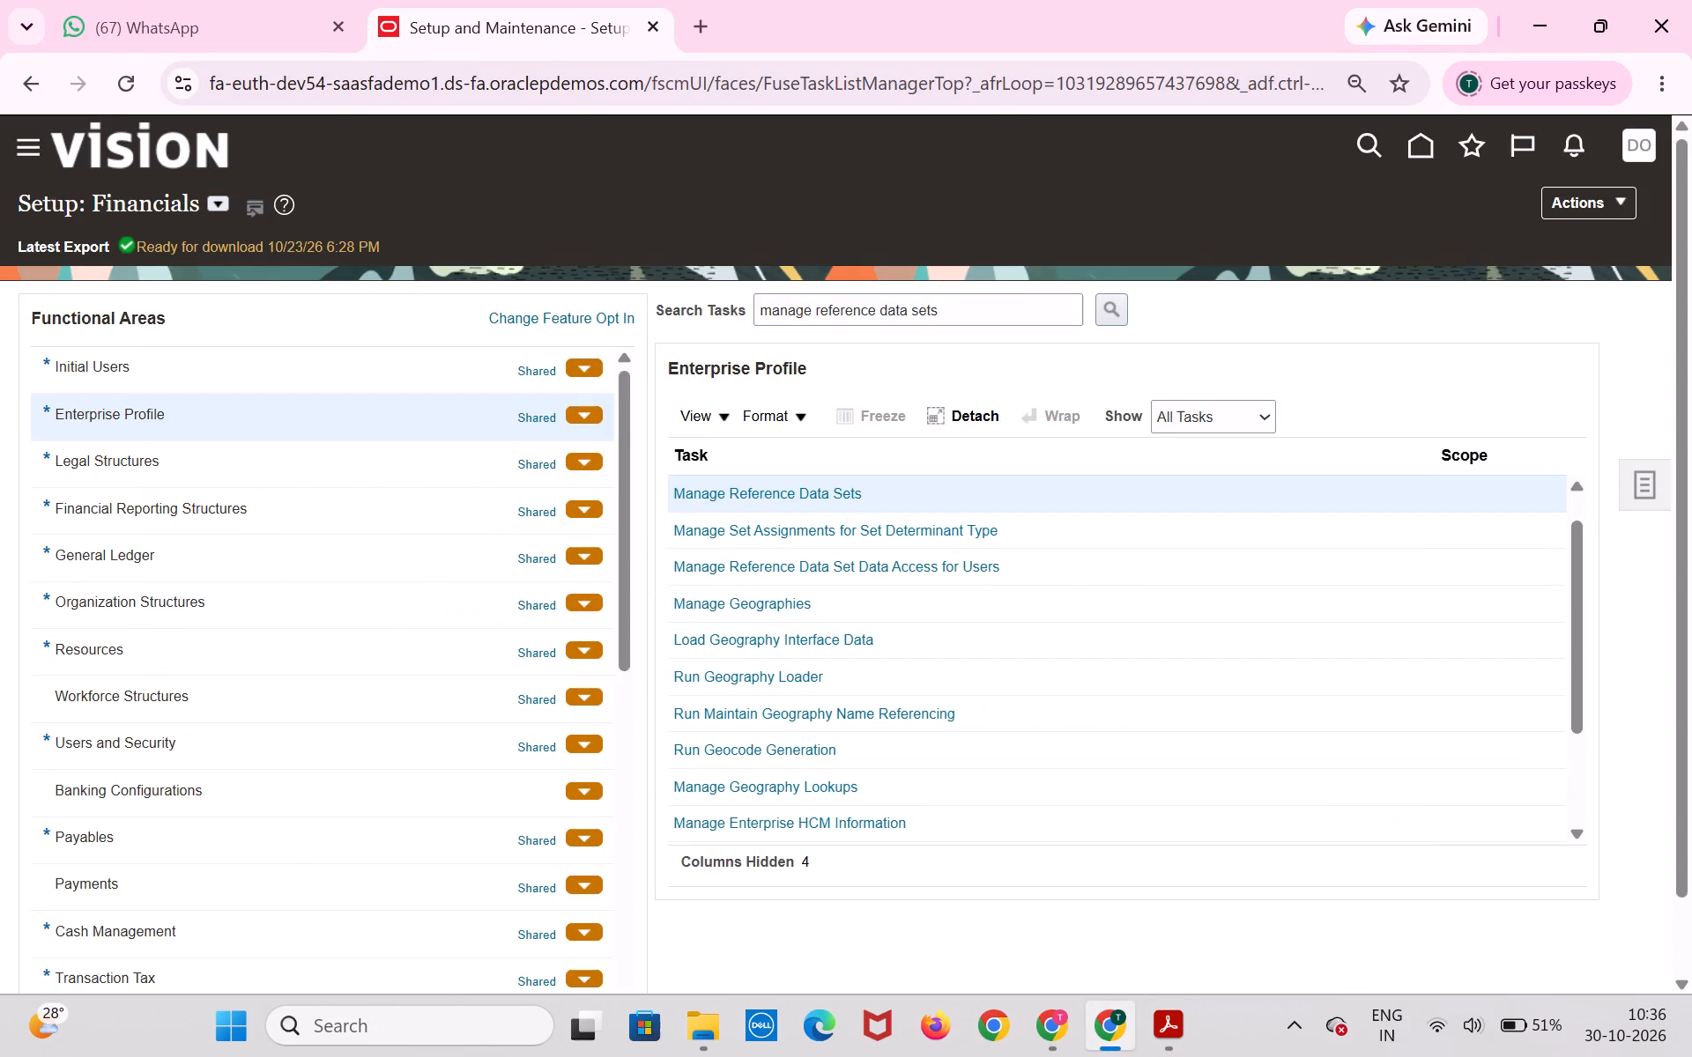
{"action": "left_click", "coordinate": [990, 304]}
{"action": "key", "text": "BackSpace"}
{"action": "key", "text": "BackSpace"}
{"action": "key", "text": "BackSpace"}
{"action": "key", "text": "BackSpace"}
{"action": "key", "text": "BackSpace"}
{"action": "key", "text": "BackSpace"}
{"action": "key", "text": "BackSpace"}
{"action": "key", "text": "BackSpace"}
{"action": "key", "text": "BackSpace"}
{"action": "key", "text": "BackSpace"}
{"action": "key", "text": "BackSpace"}
{"action": "key", "text": "BackSpace"}
{"action": "key", "text": "BackSpace"}
{"action": "key", "text": "BackSpace"}
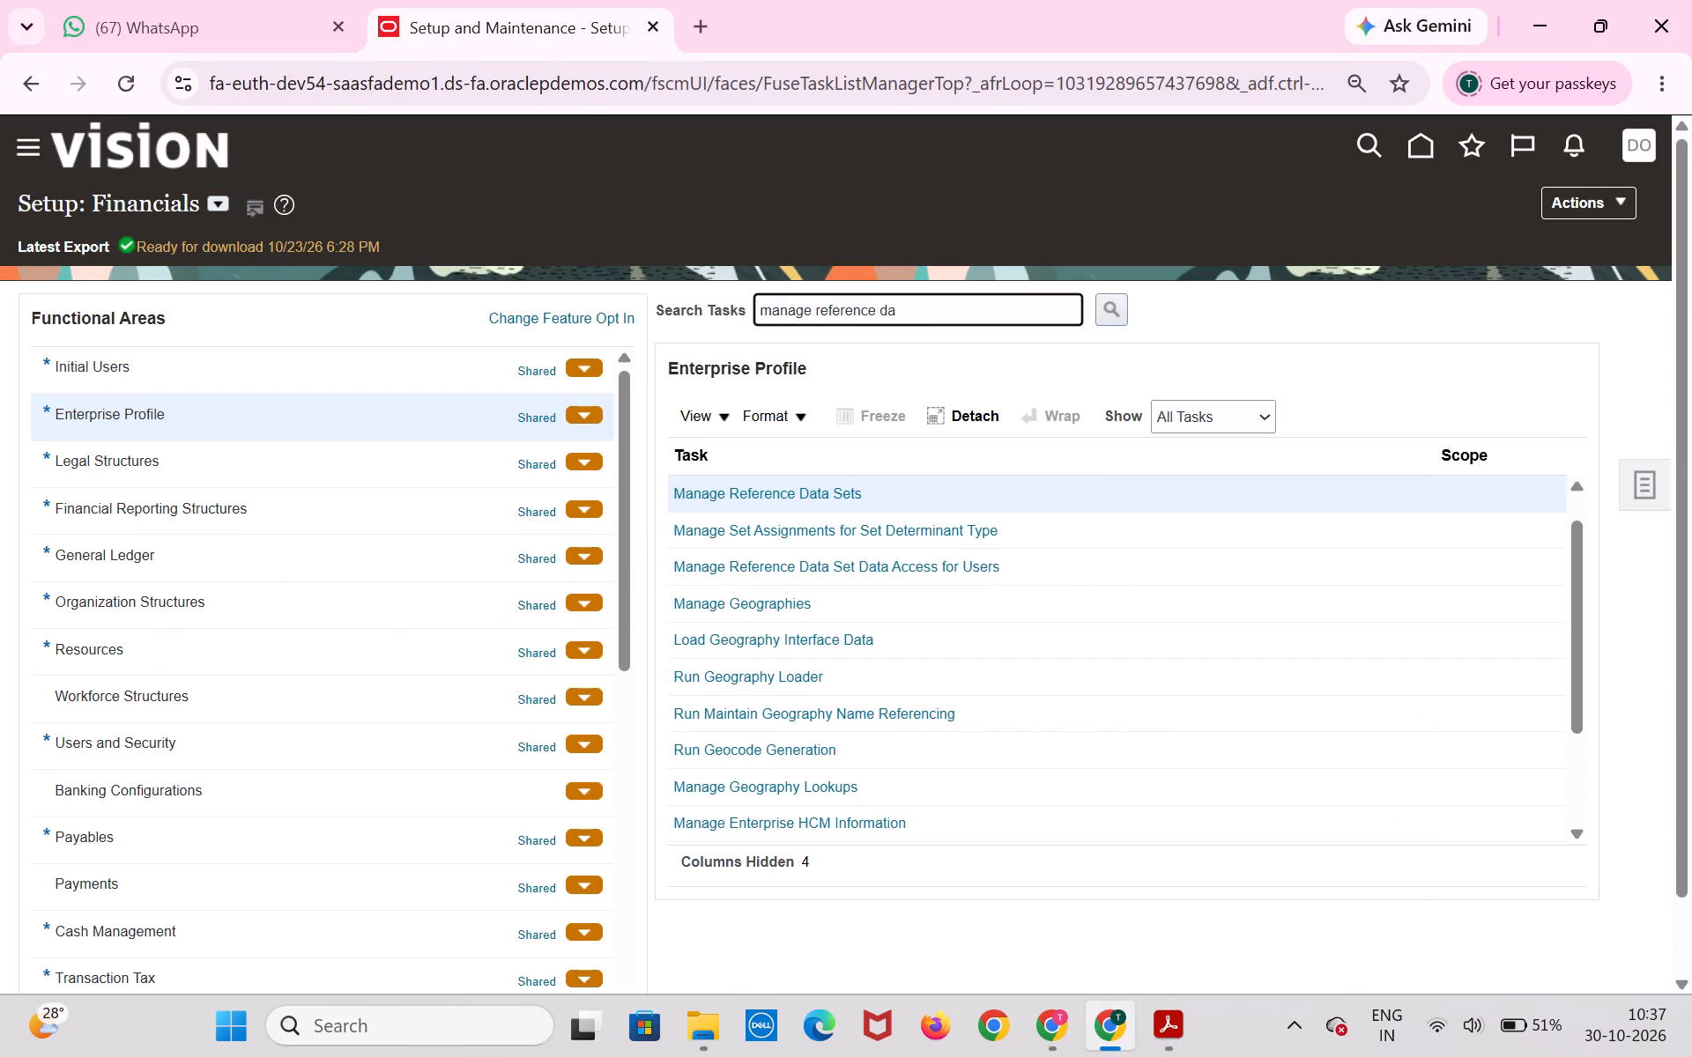
{"action": "key", "text": "BackSpace"}
{"action": "key", "text": "BackSpace"}
{"action": "key", "text": "BackSpace"}
{"action": "key", "text": "BackSpace"}
{"action": "key", "text": "BackSpace"}
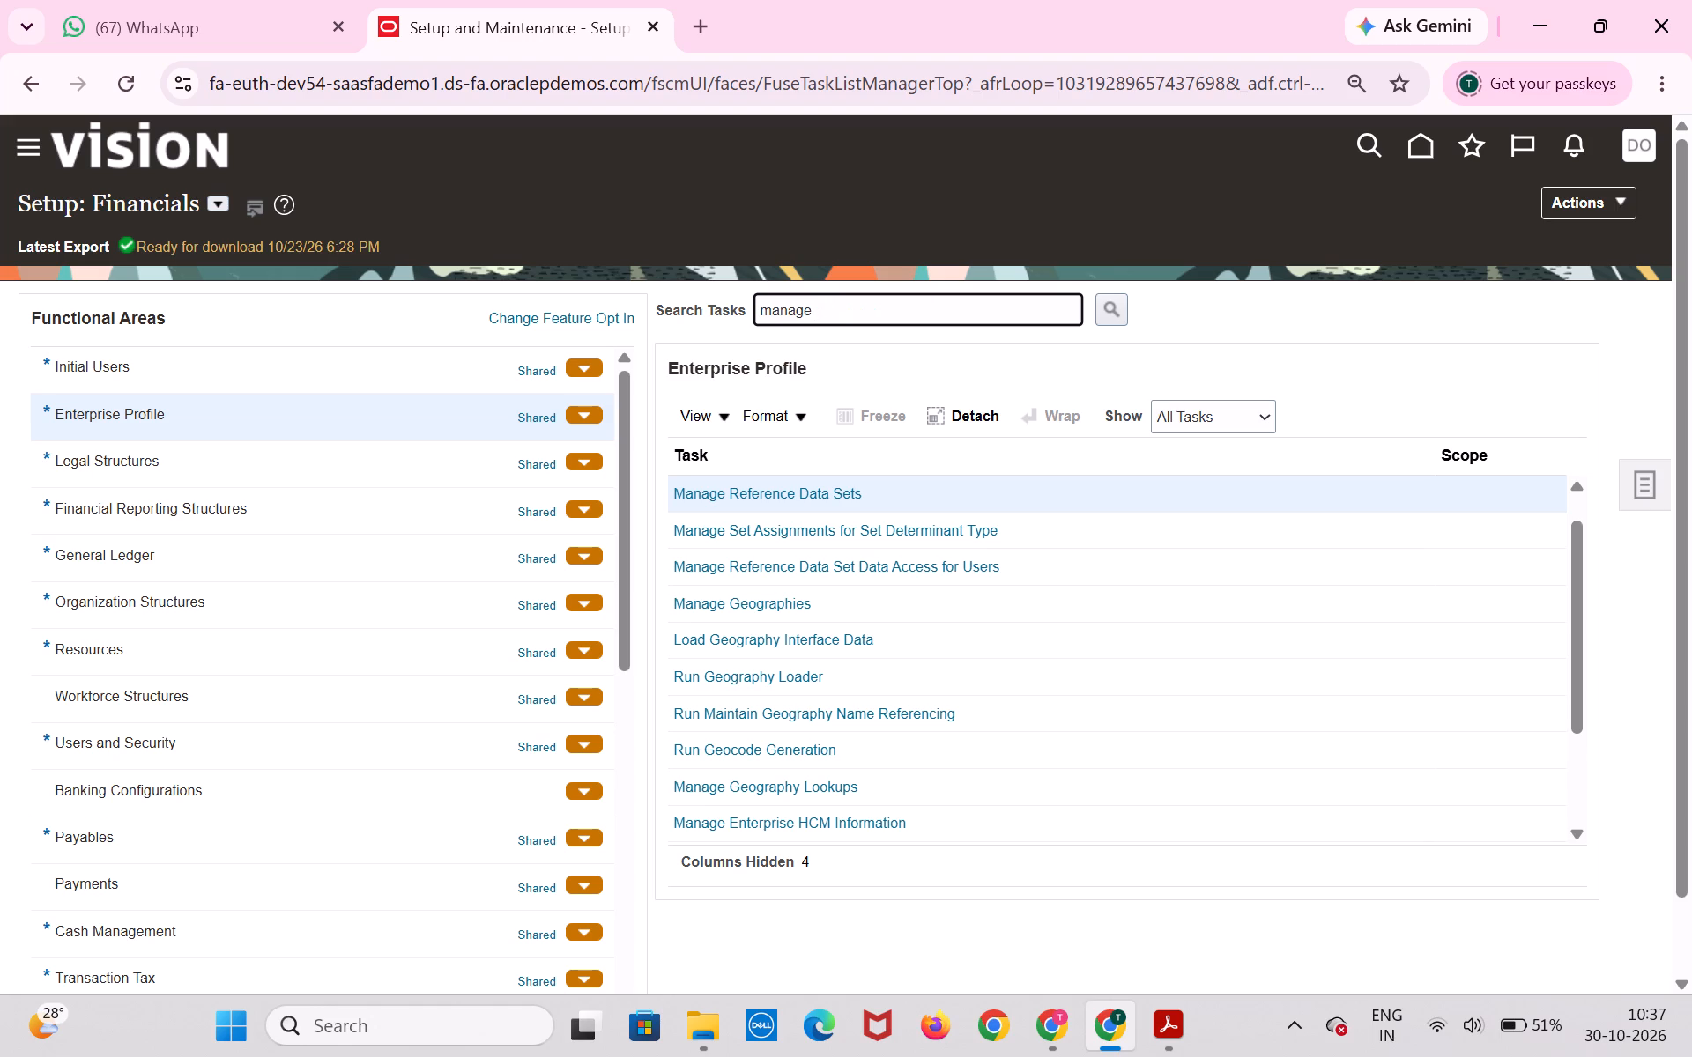
{"action": "type", "text": "LOC"}
{"action": "key", "text": "BackSpace"}
{"action": "key", "text": "BackSpace"}
{"action": "key", "text": "BackSpace"}
{"action": "type", "text": "locations"}
{"action": "key", "text": "Return"}
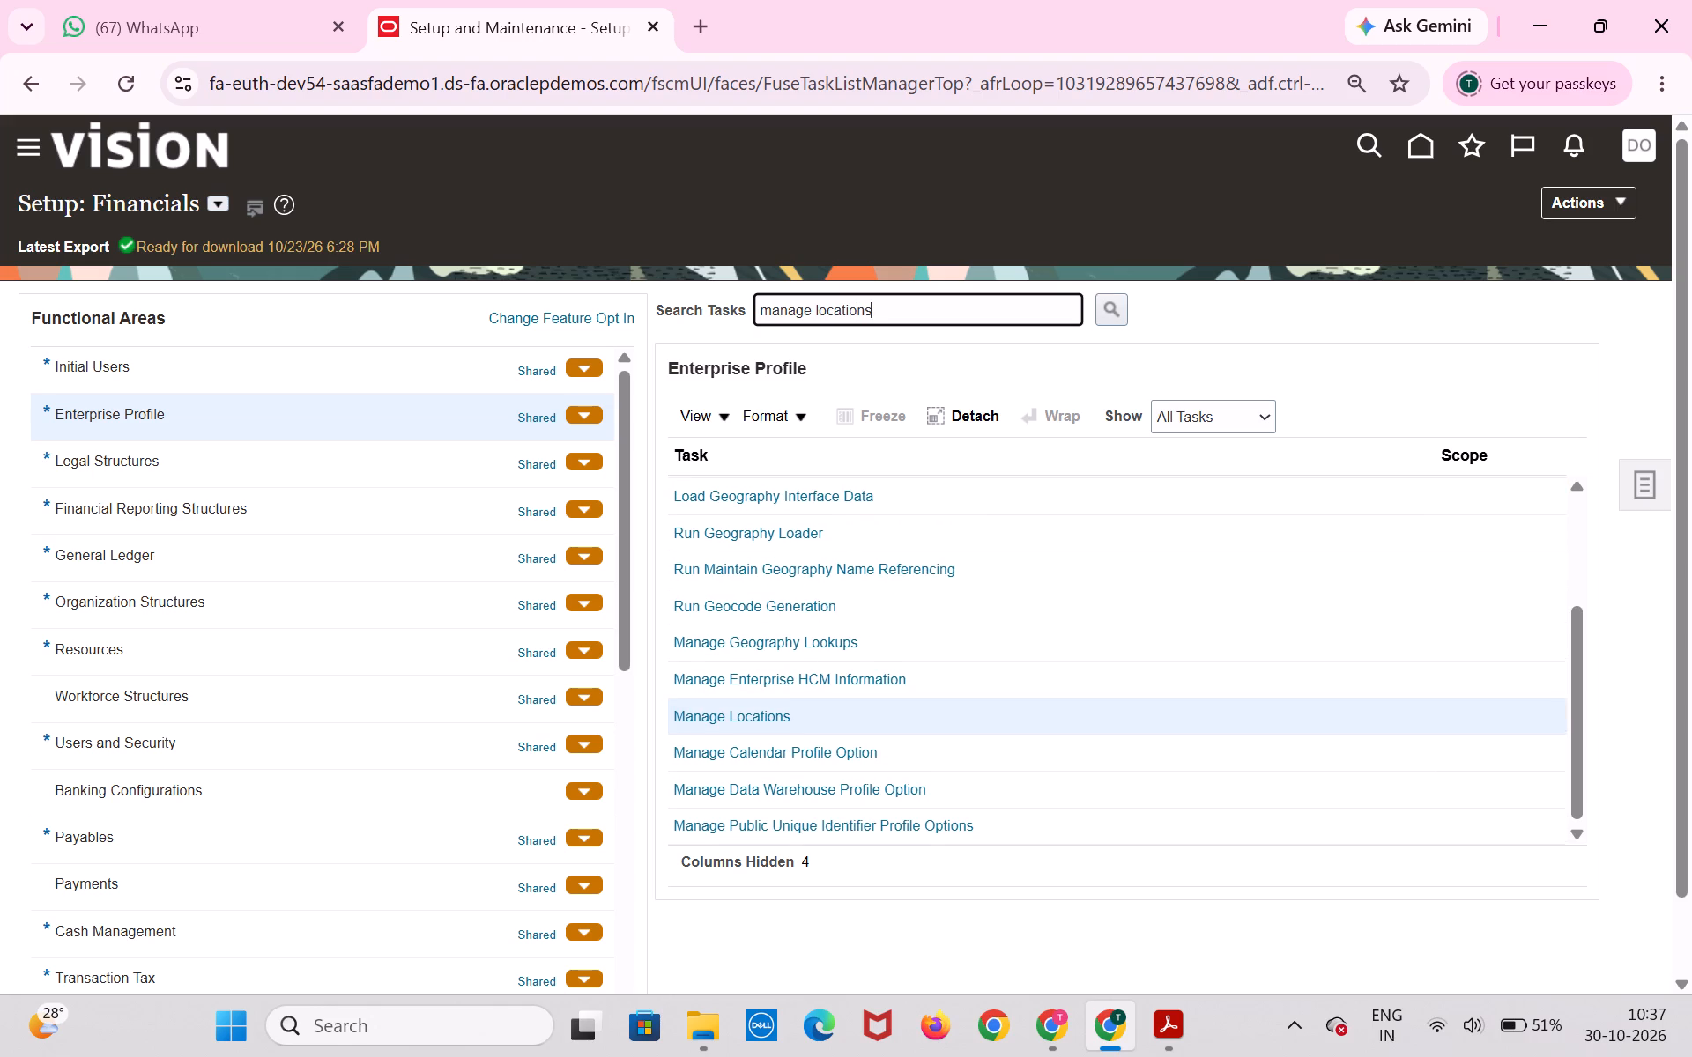
{"action": "left_click", "coordinate": [768, 709]}
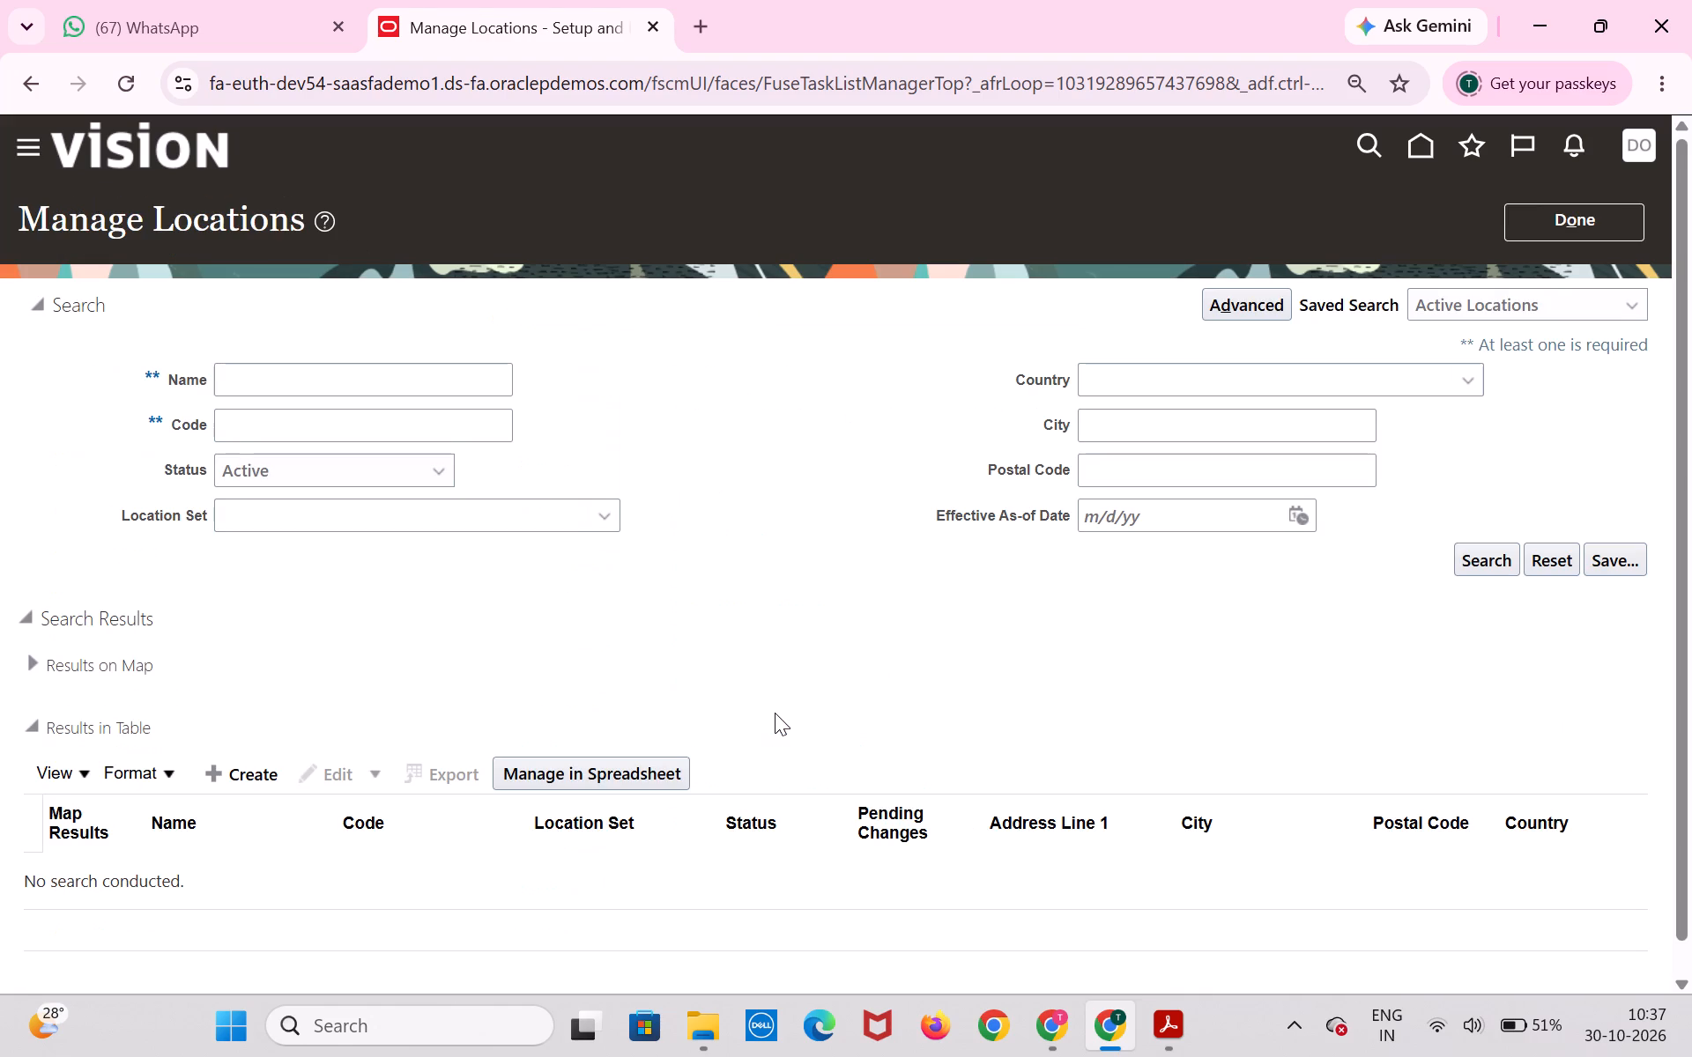
Start creating a new location and look over the blank location form.
{"action": "left_click", "coordinate": [259, 773]}
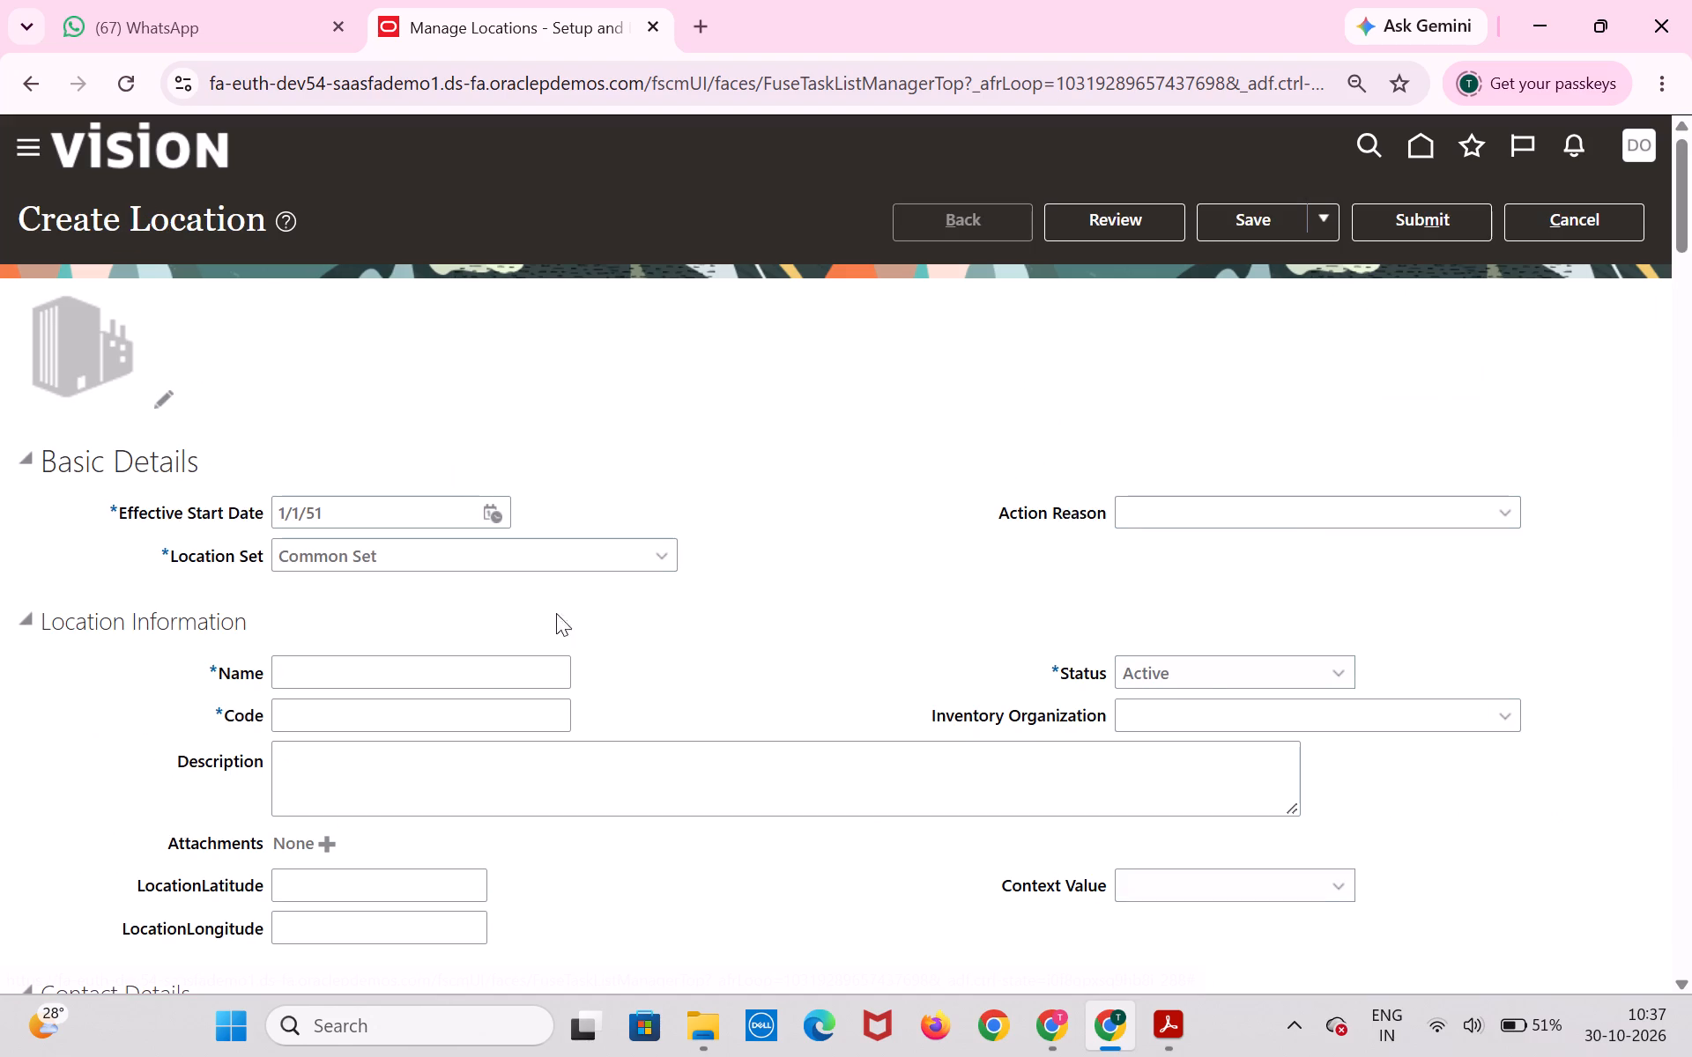
{"action": "scroll", "coordinate": [713, 595], "scroll_direction": "down", "scroll_amount": 1}
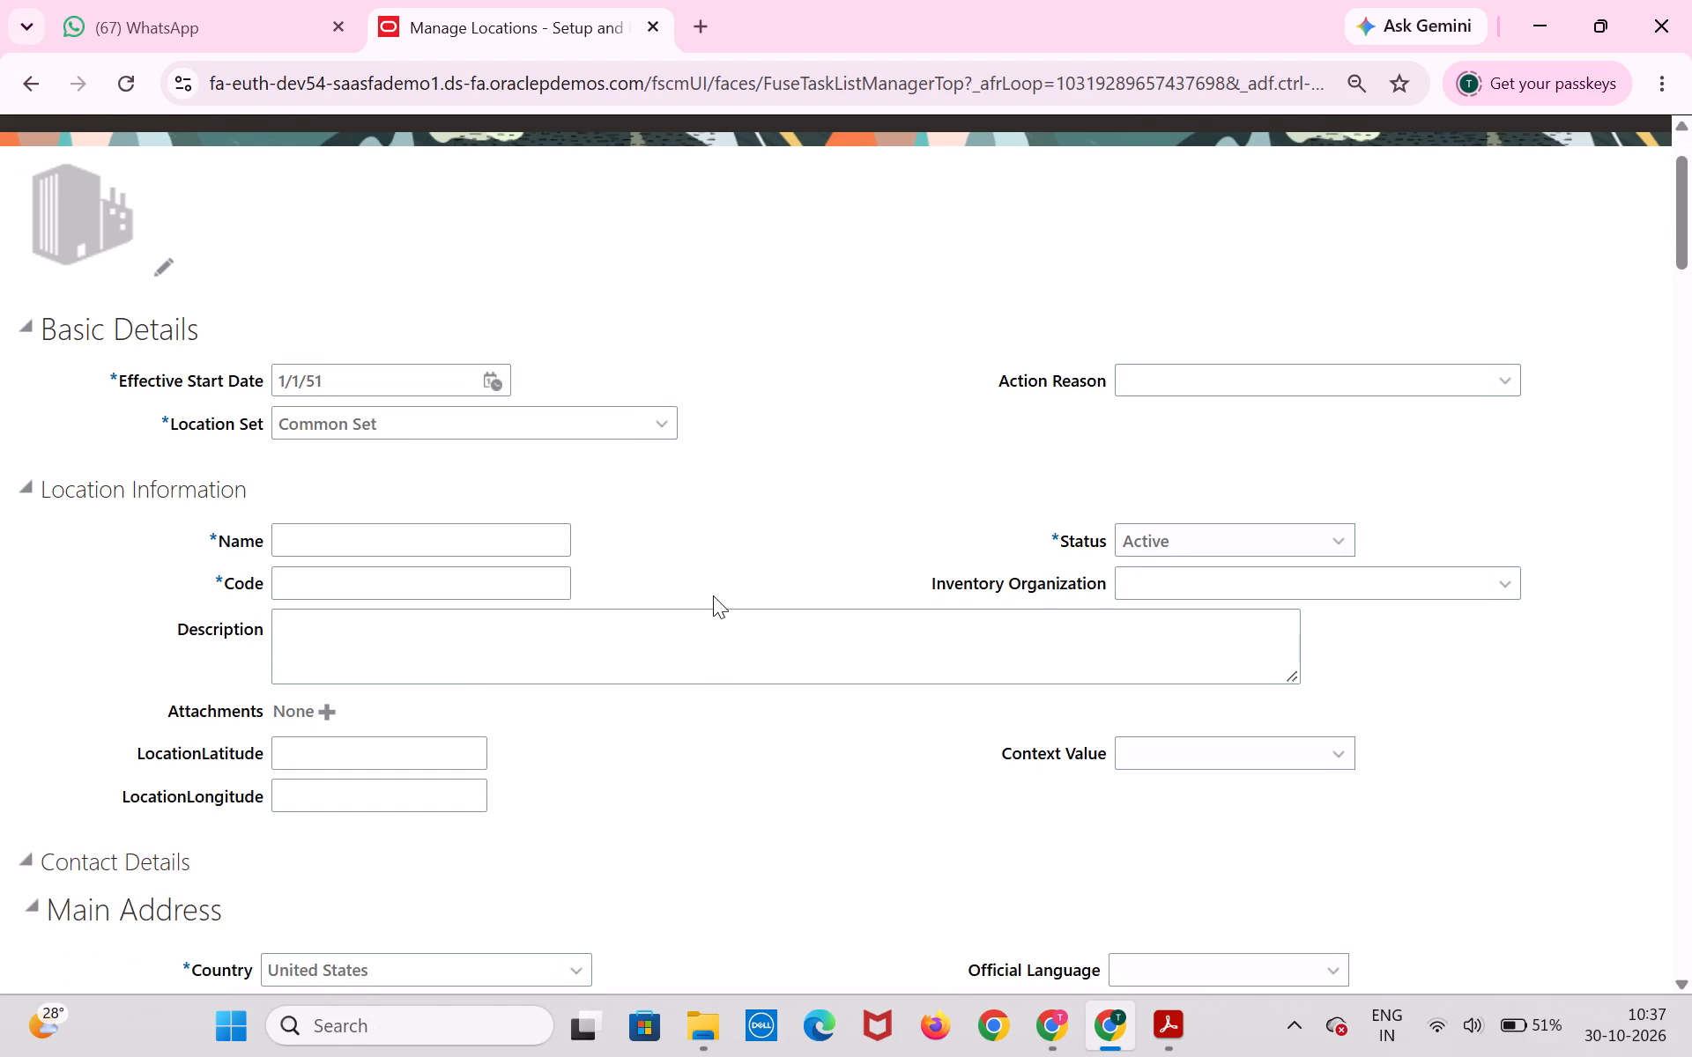
{"action": "scroll", "coordinate": [713, 595], "scroll_direction": "up", "scroll_amount": 4}
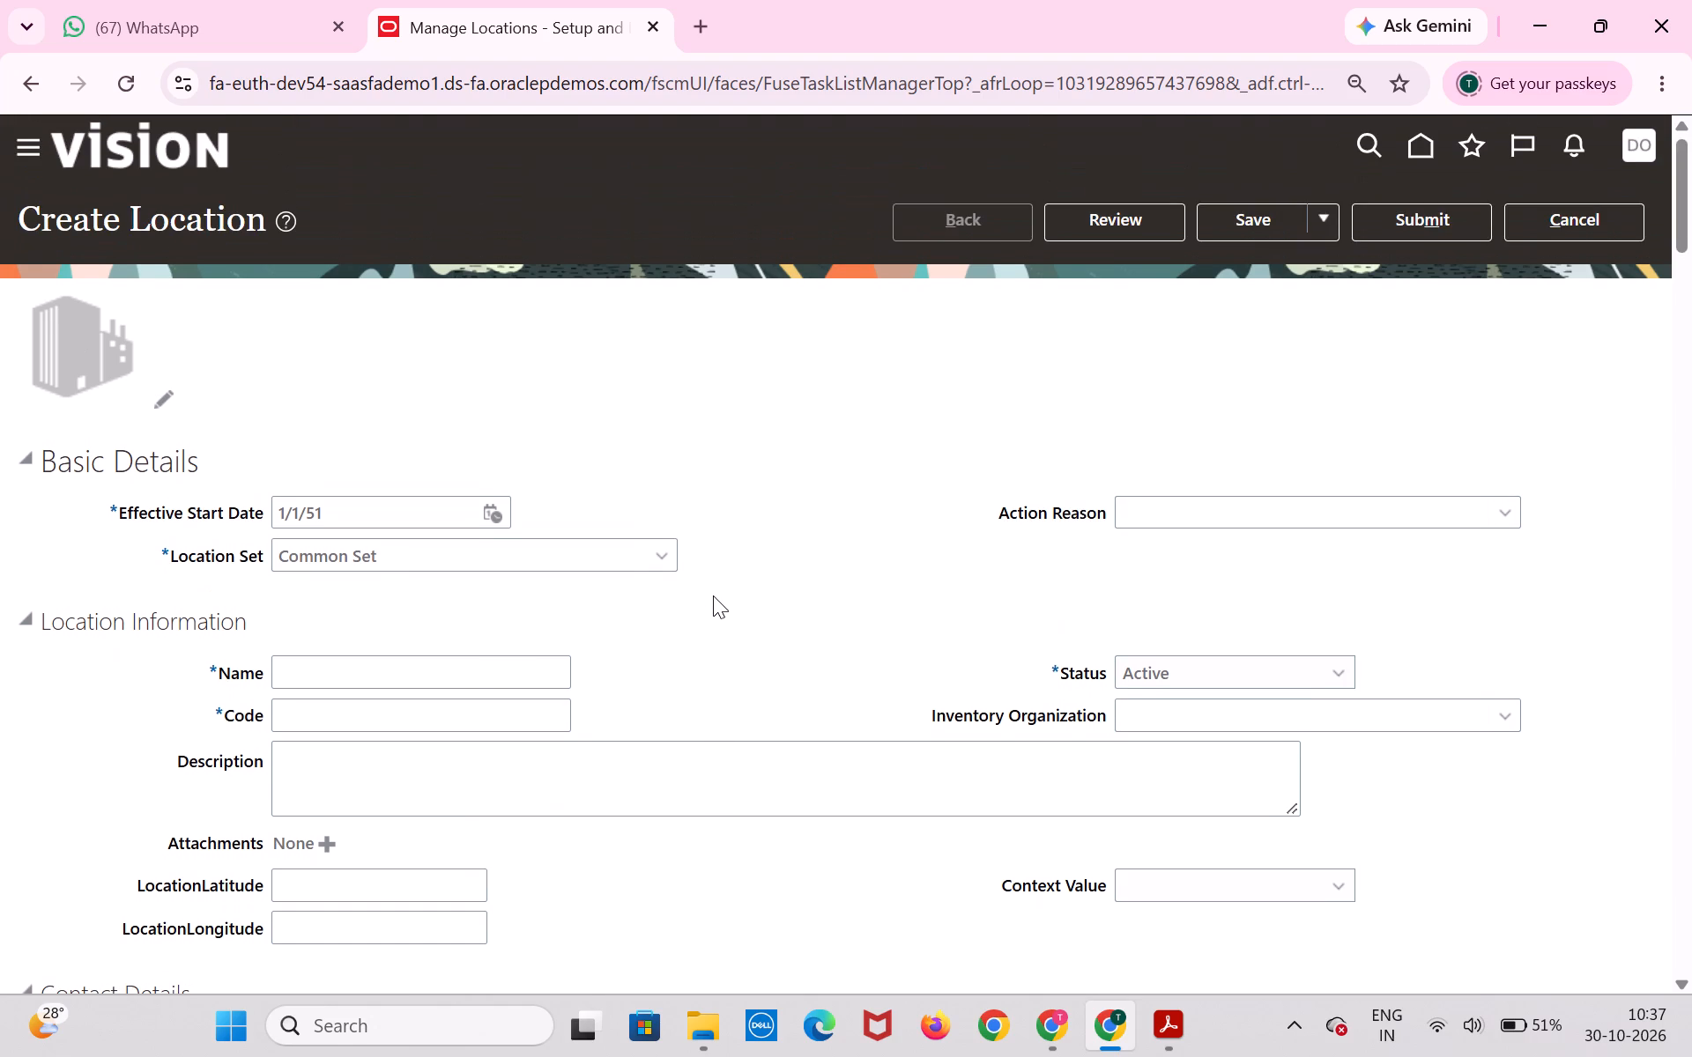
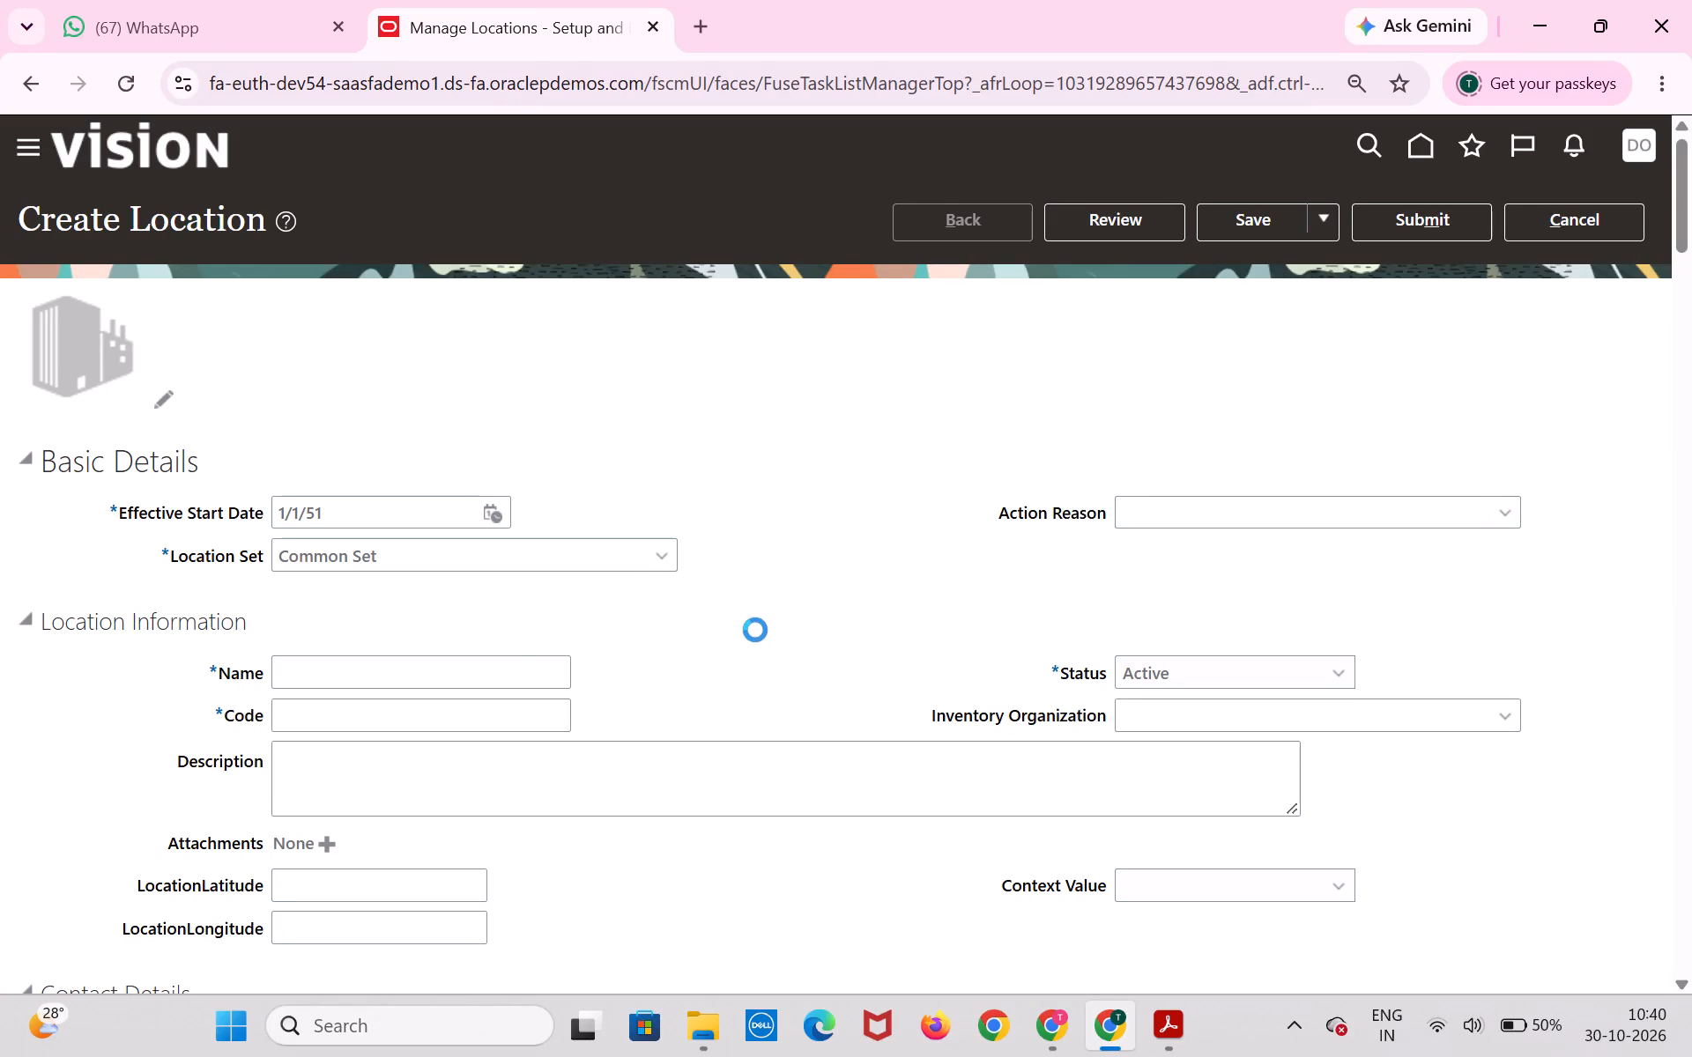
Check the example location in the PDF guide in Acrobat, then in Chrome enter HP enterprise location as the new location's name.
{"action": "left_click", "coordinate": [1158, 1036]}
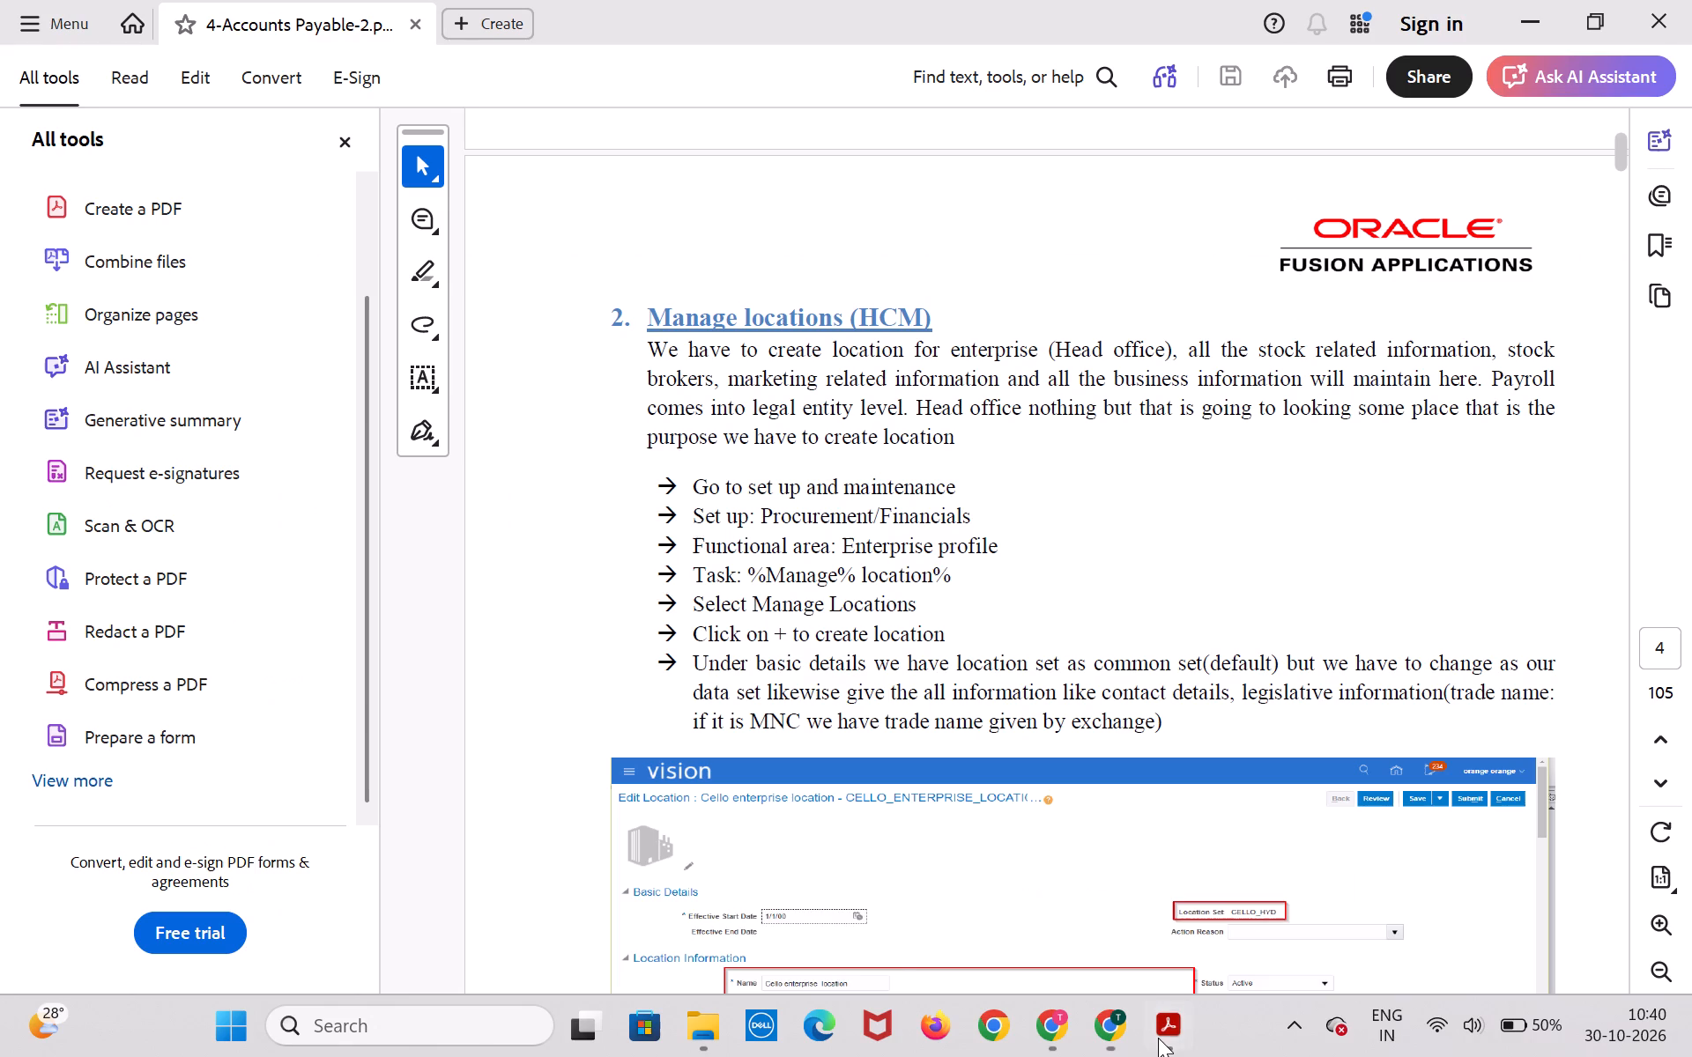
{"action": "scroll", "coordinate": [1058, 788], "scroll_direction": "down", "scroll_amount": 3}
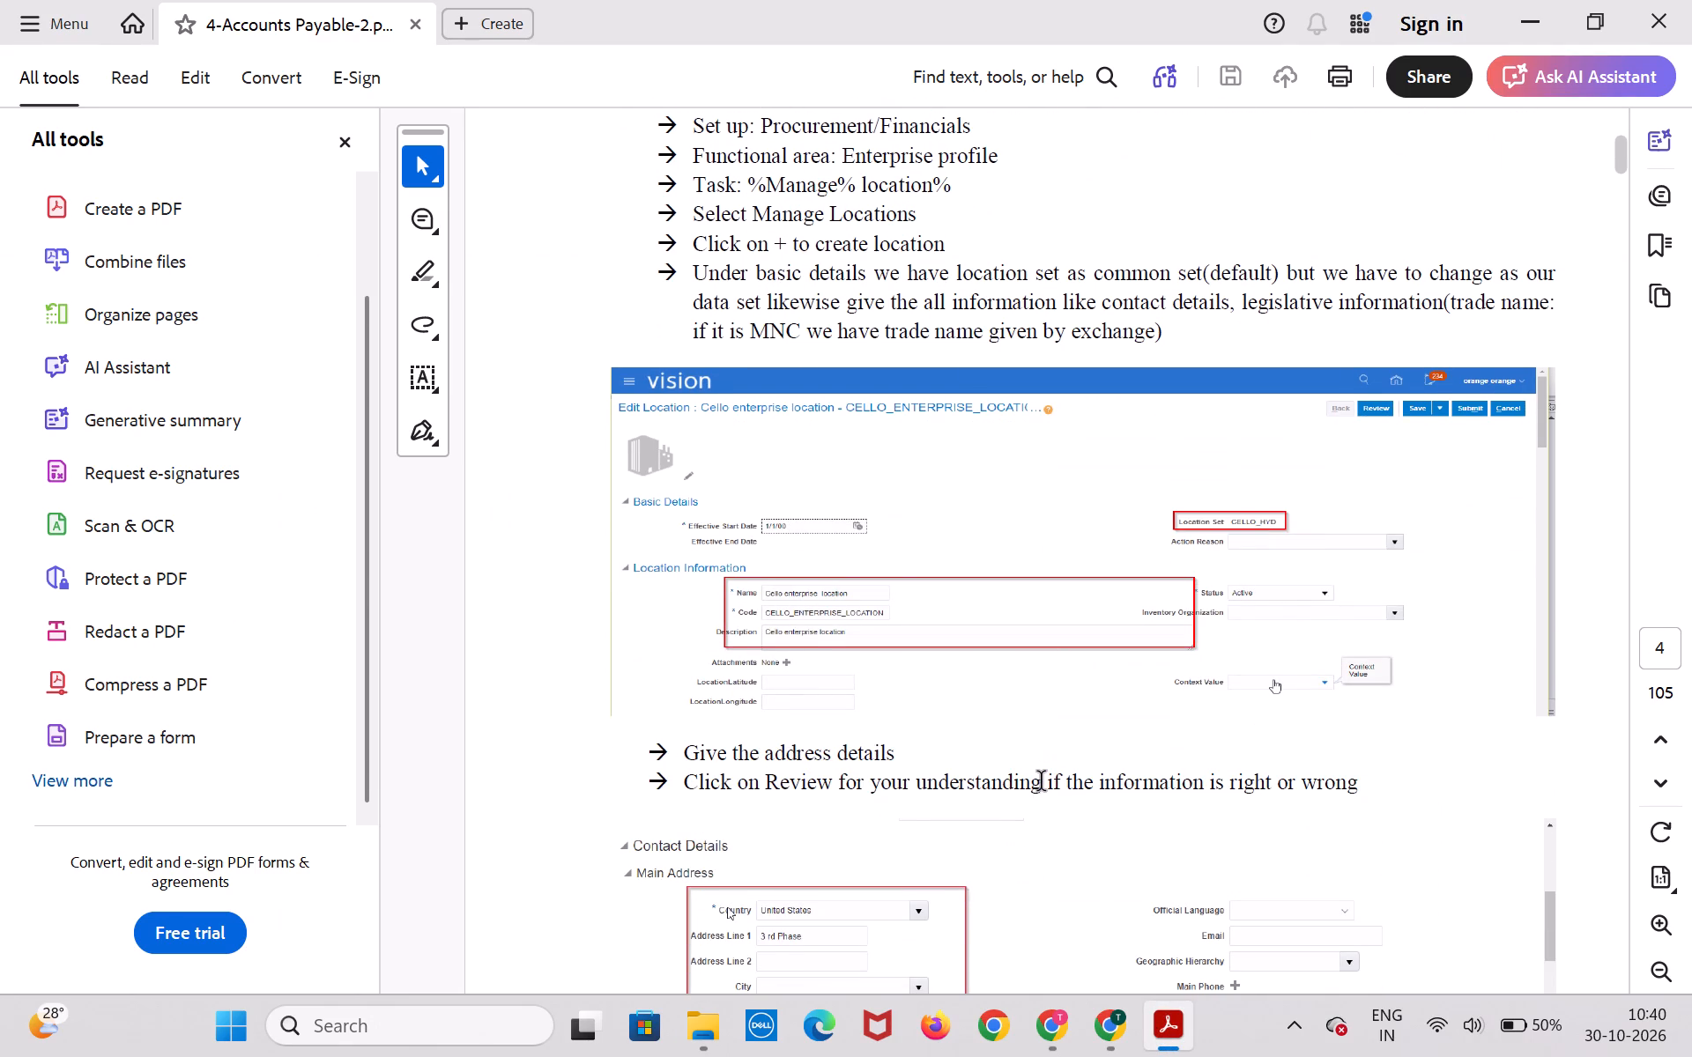
{"action": "scroll", "coordinate": [1043, 782], "scroll_direction": "down", "scroll_amount": 3}
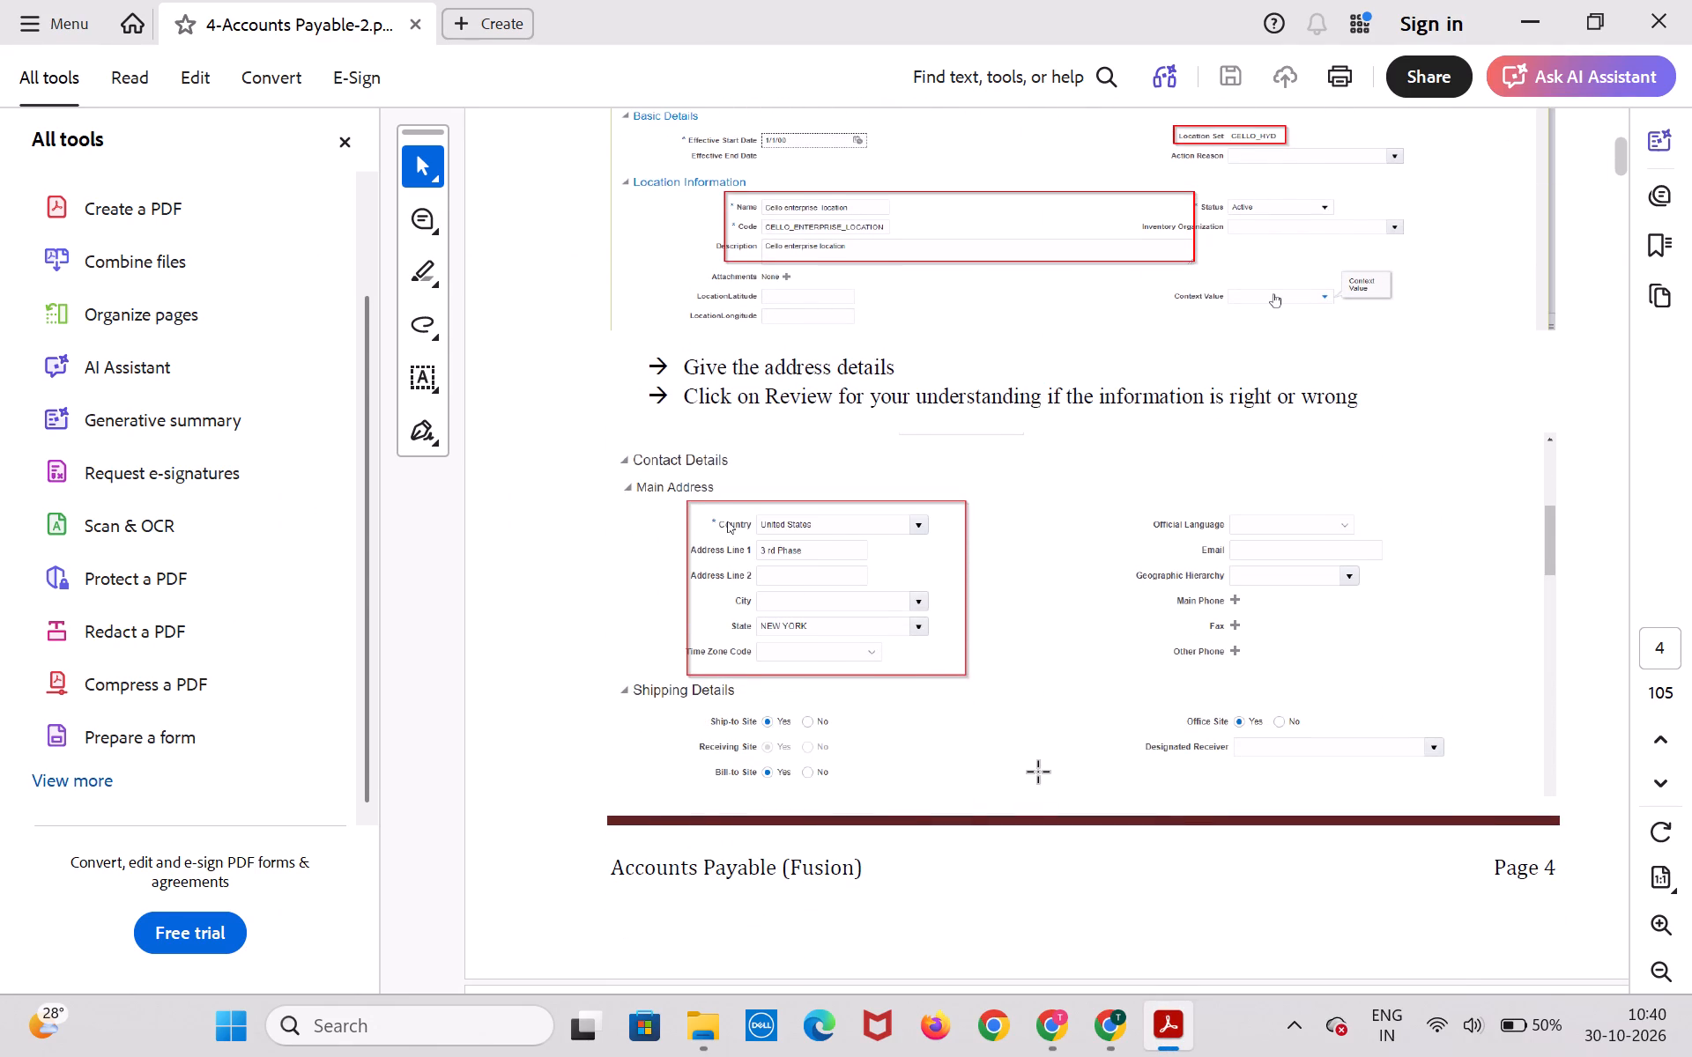
{"action": "left_click", "coordinate": [1131, 1029]}
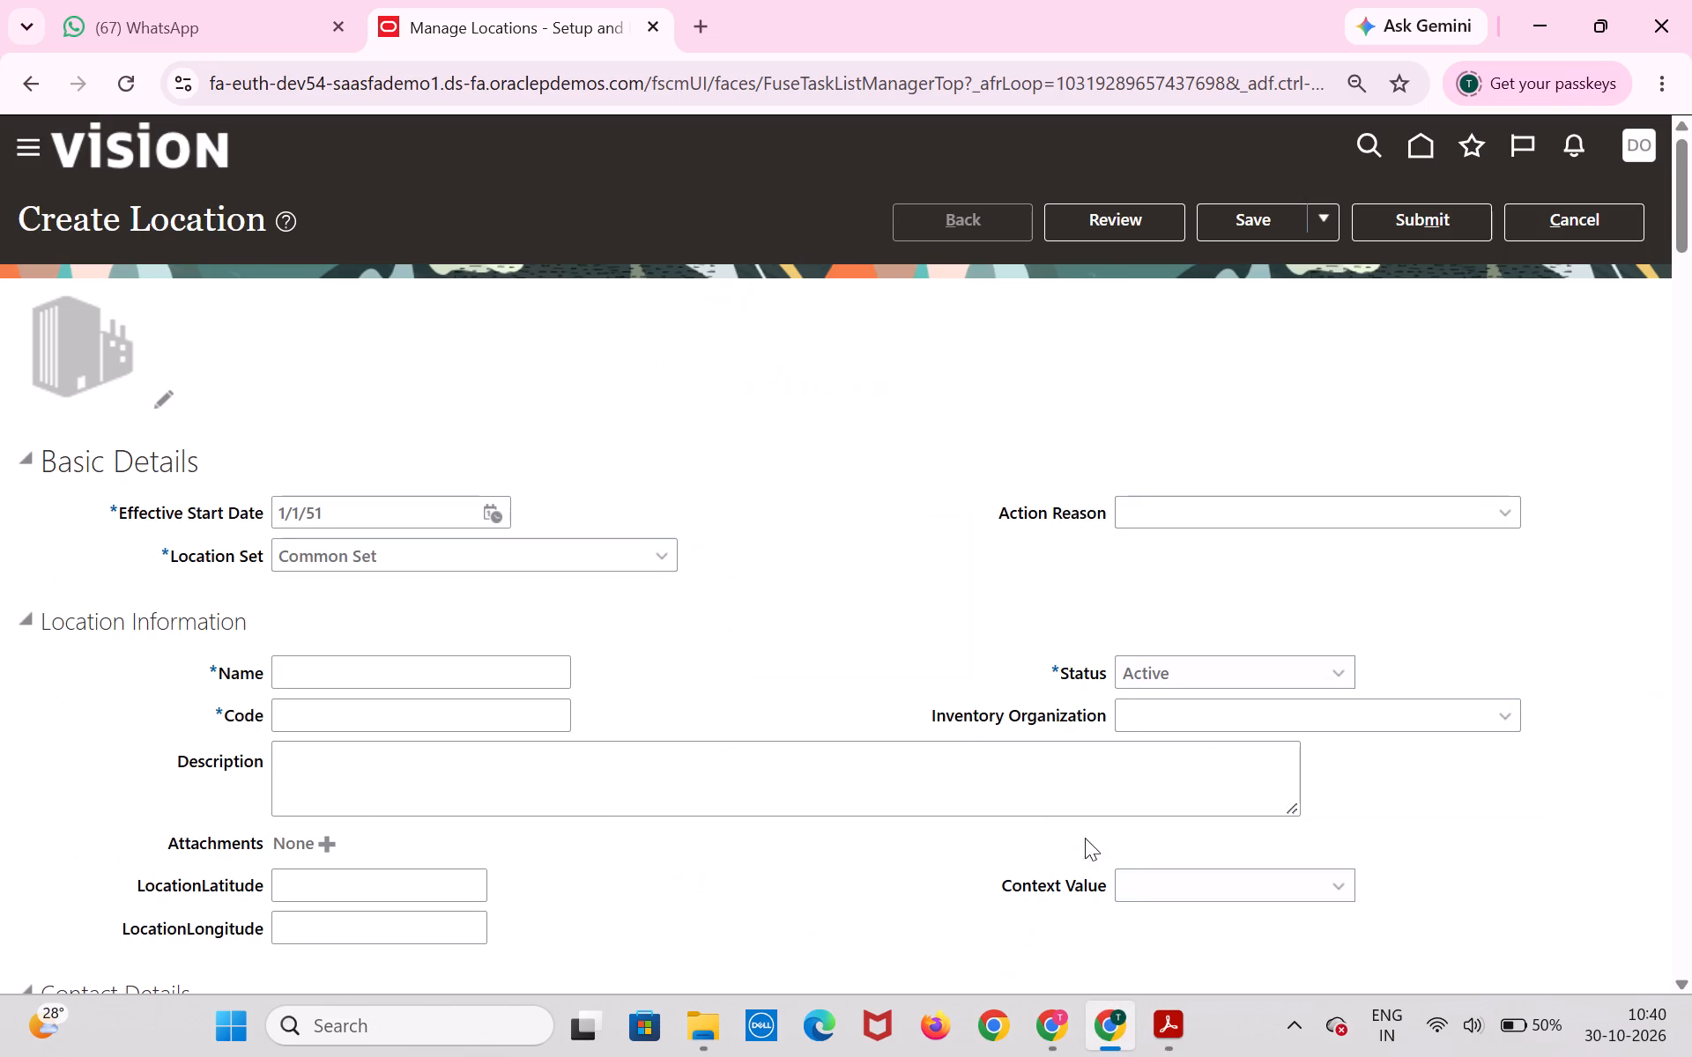
{"action": "left_click", "coordinate": [504, 655]}
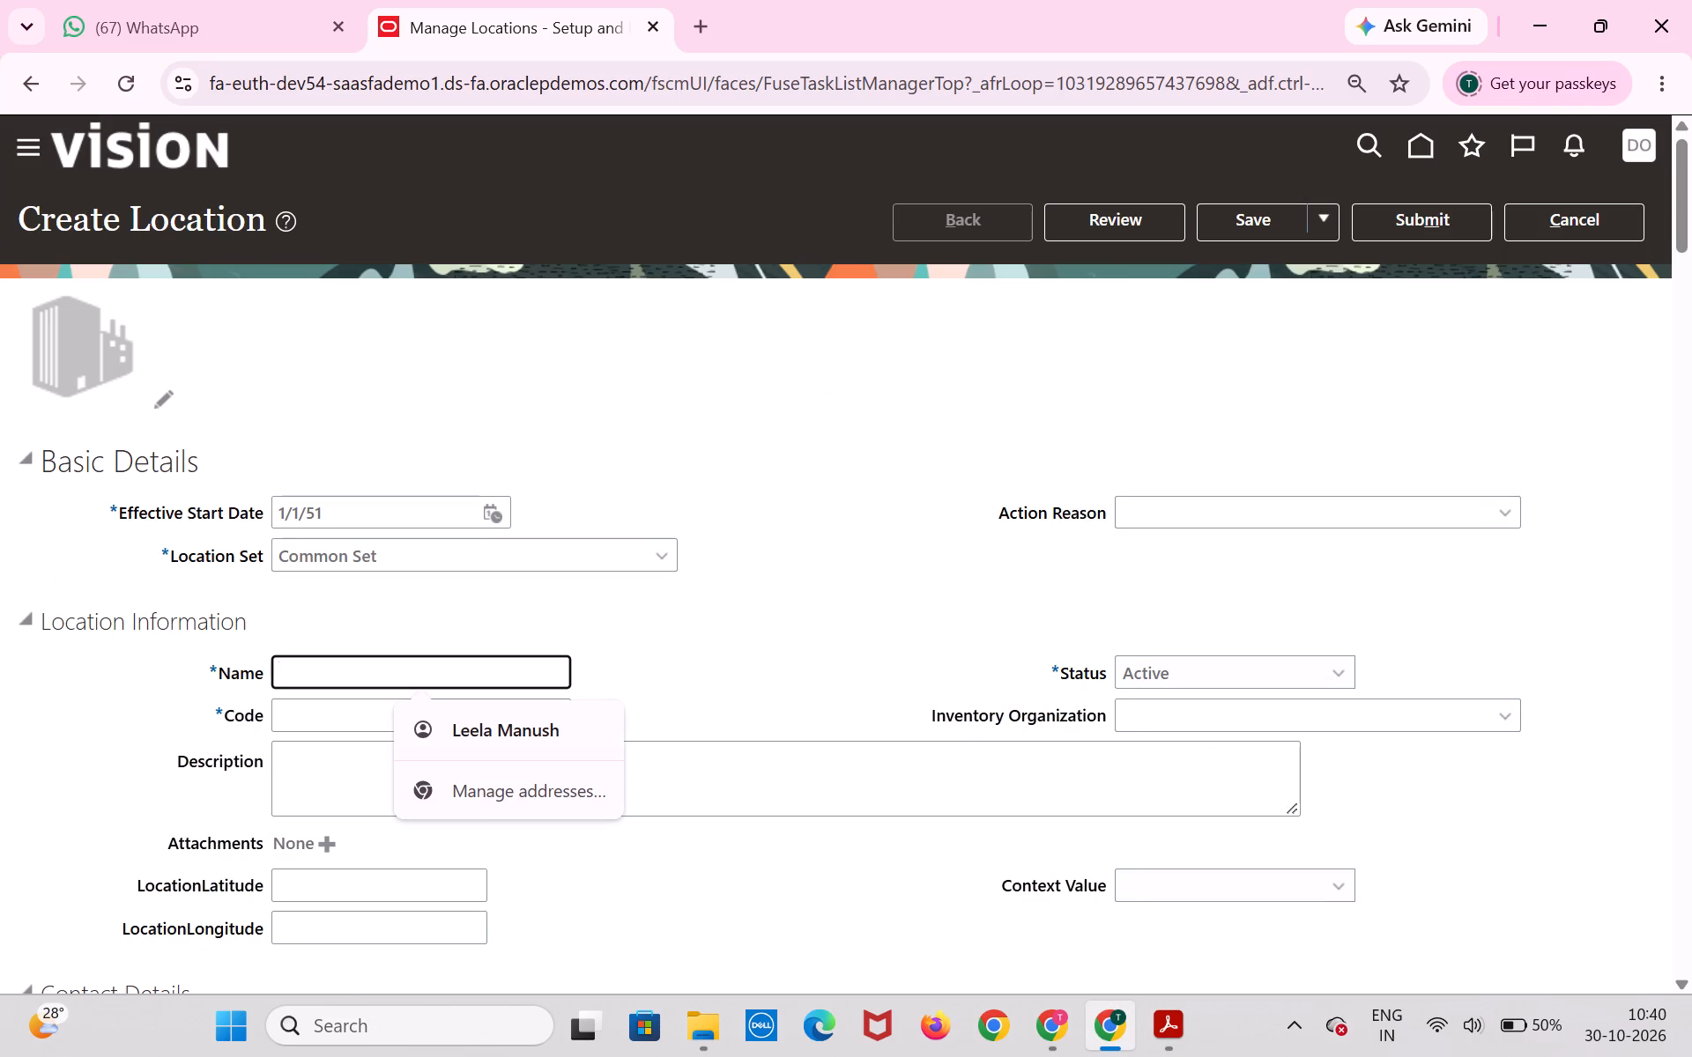
{"action": "type", "text": "HP"}
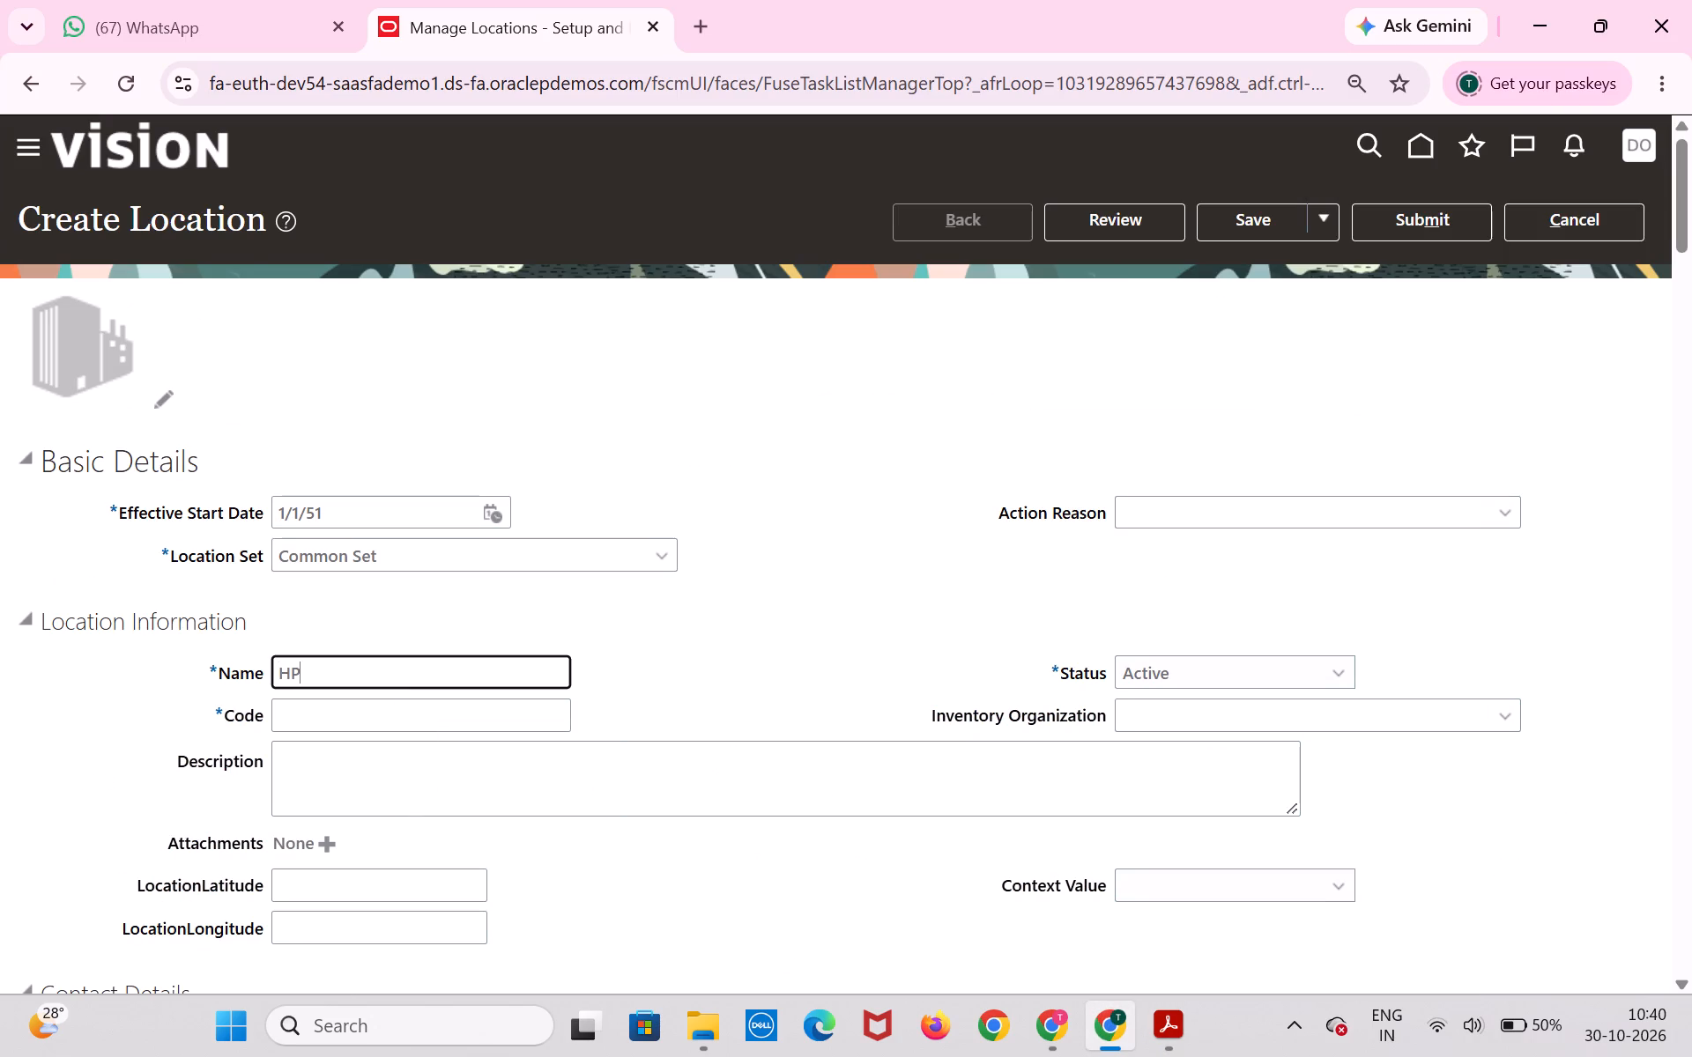
{"action": "key", "text": "space"}
{"action": "type", "text": "enter"}
{"action": "type", "text": "prise location"}
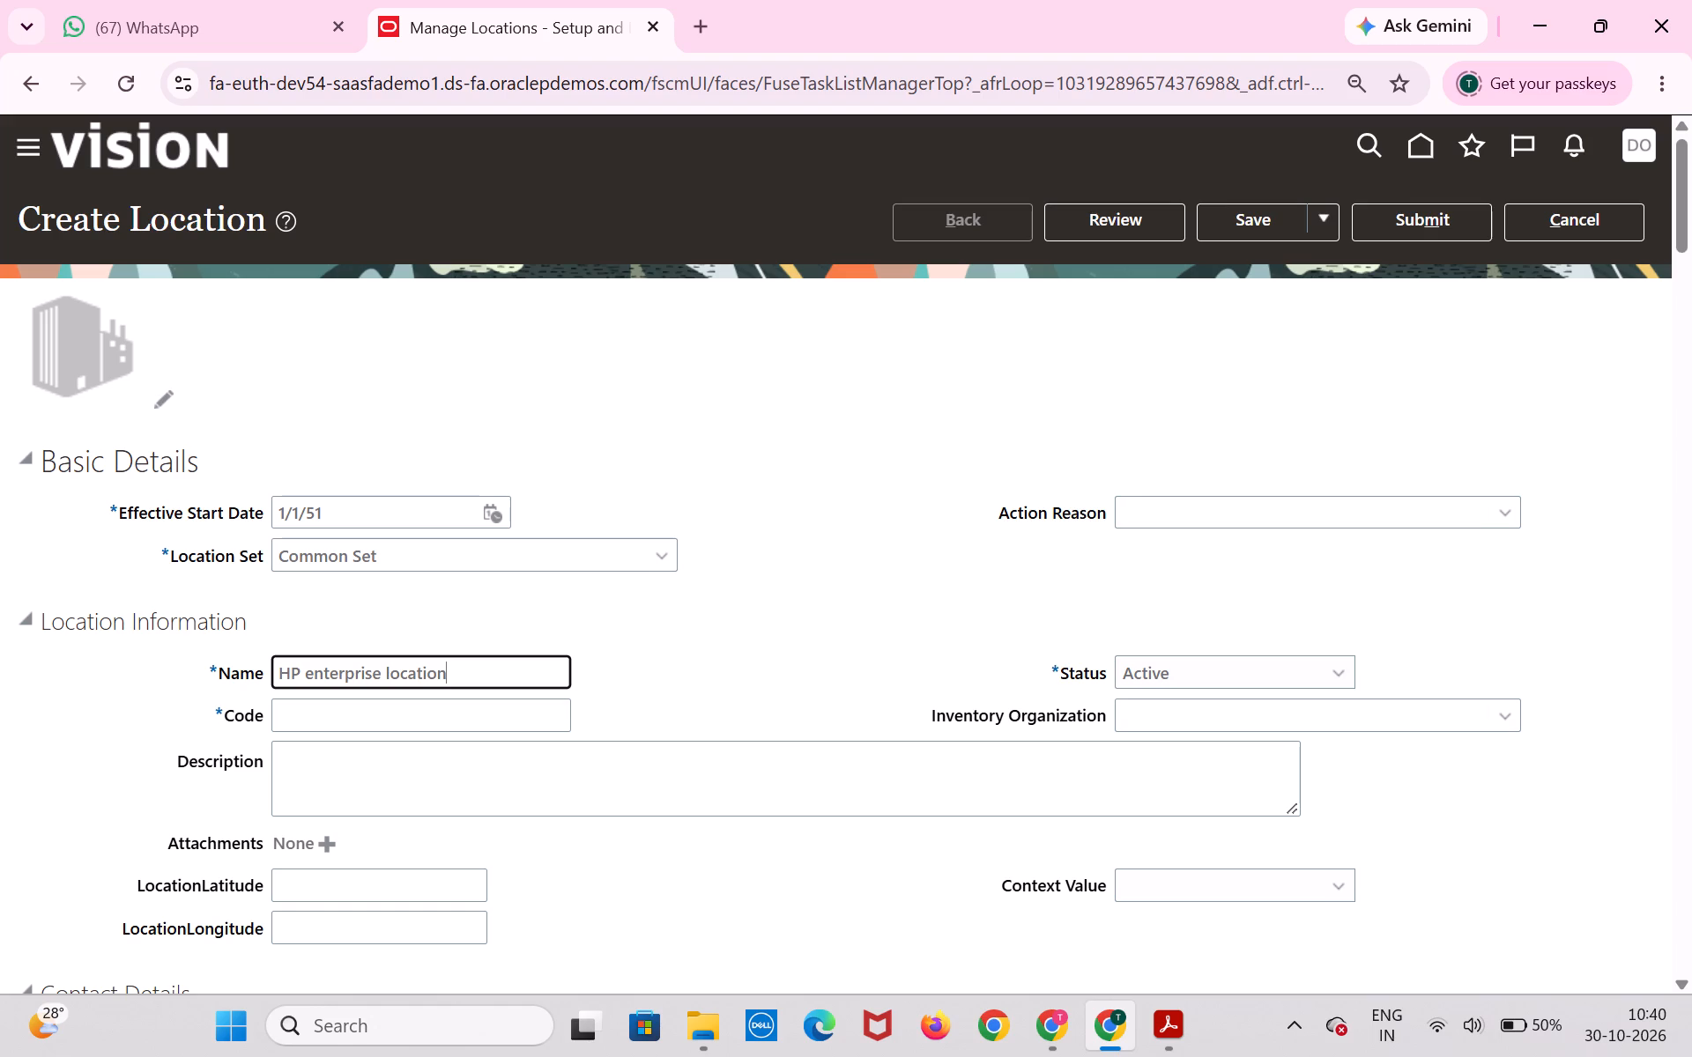
{"action": "key", "text": "Tab"}
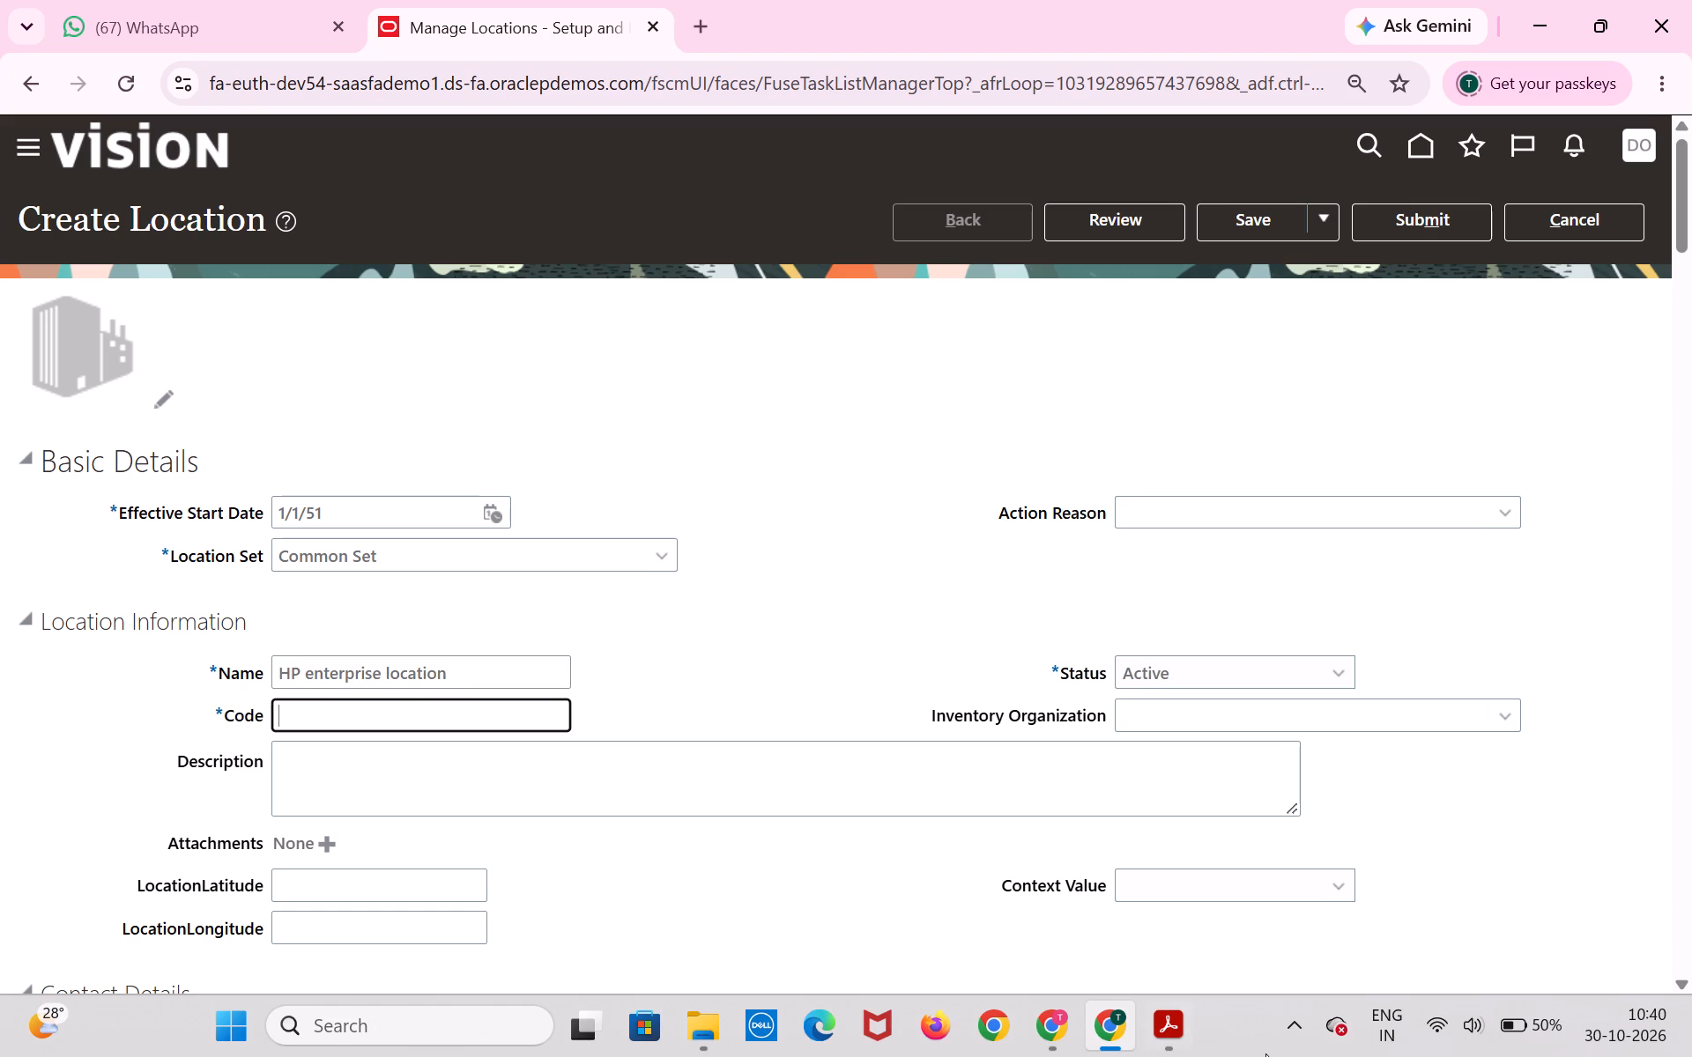
Recheck the guide's example code in Acrobat, then in Chrome enter HP_Enterprise _Location as the location's code.
{"action": "left_click", "coordinate": [1178, 1033]}
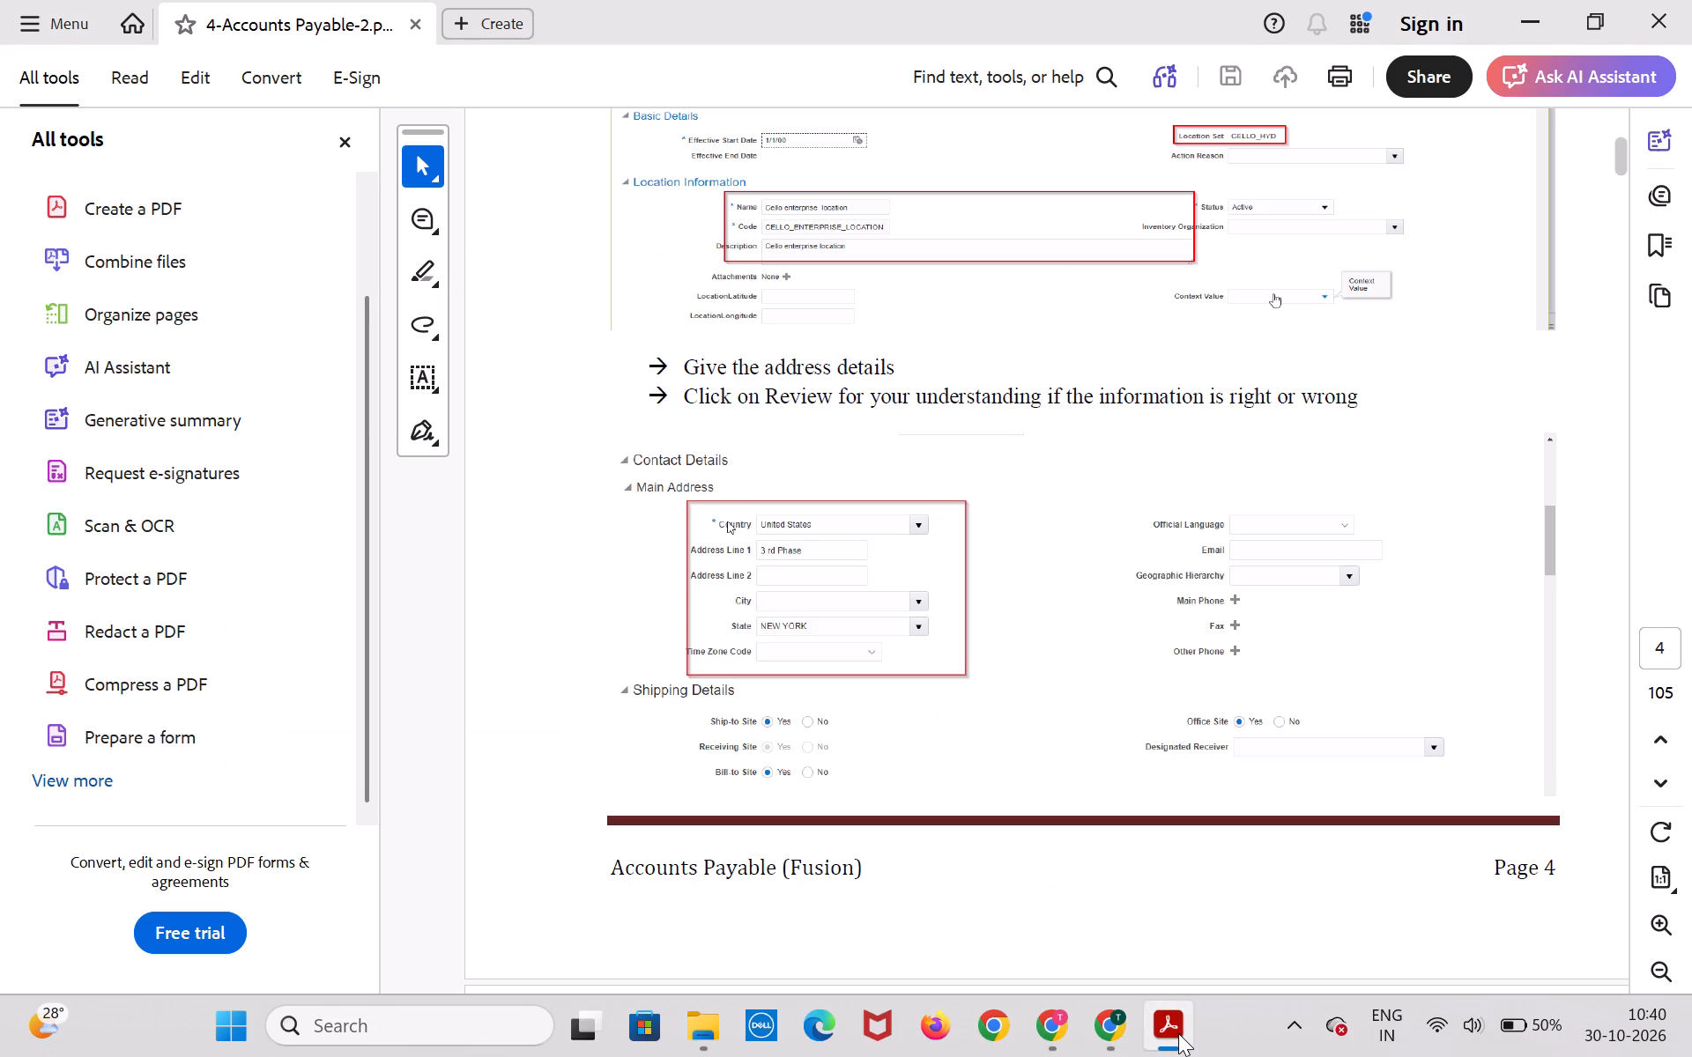
{"action": "left_click", "coordinate": [1122, 1033]}
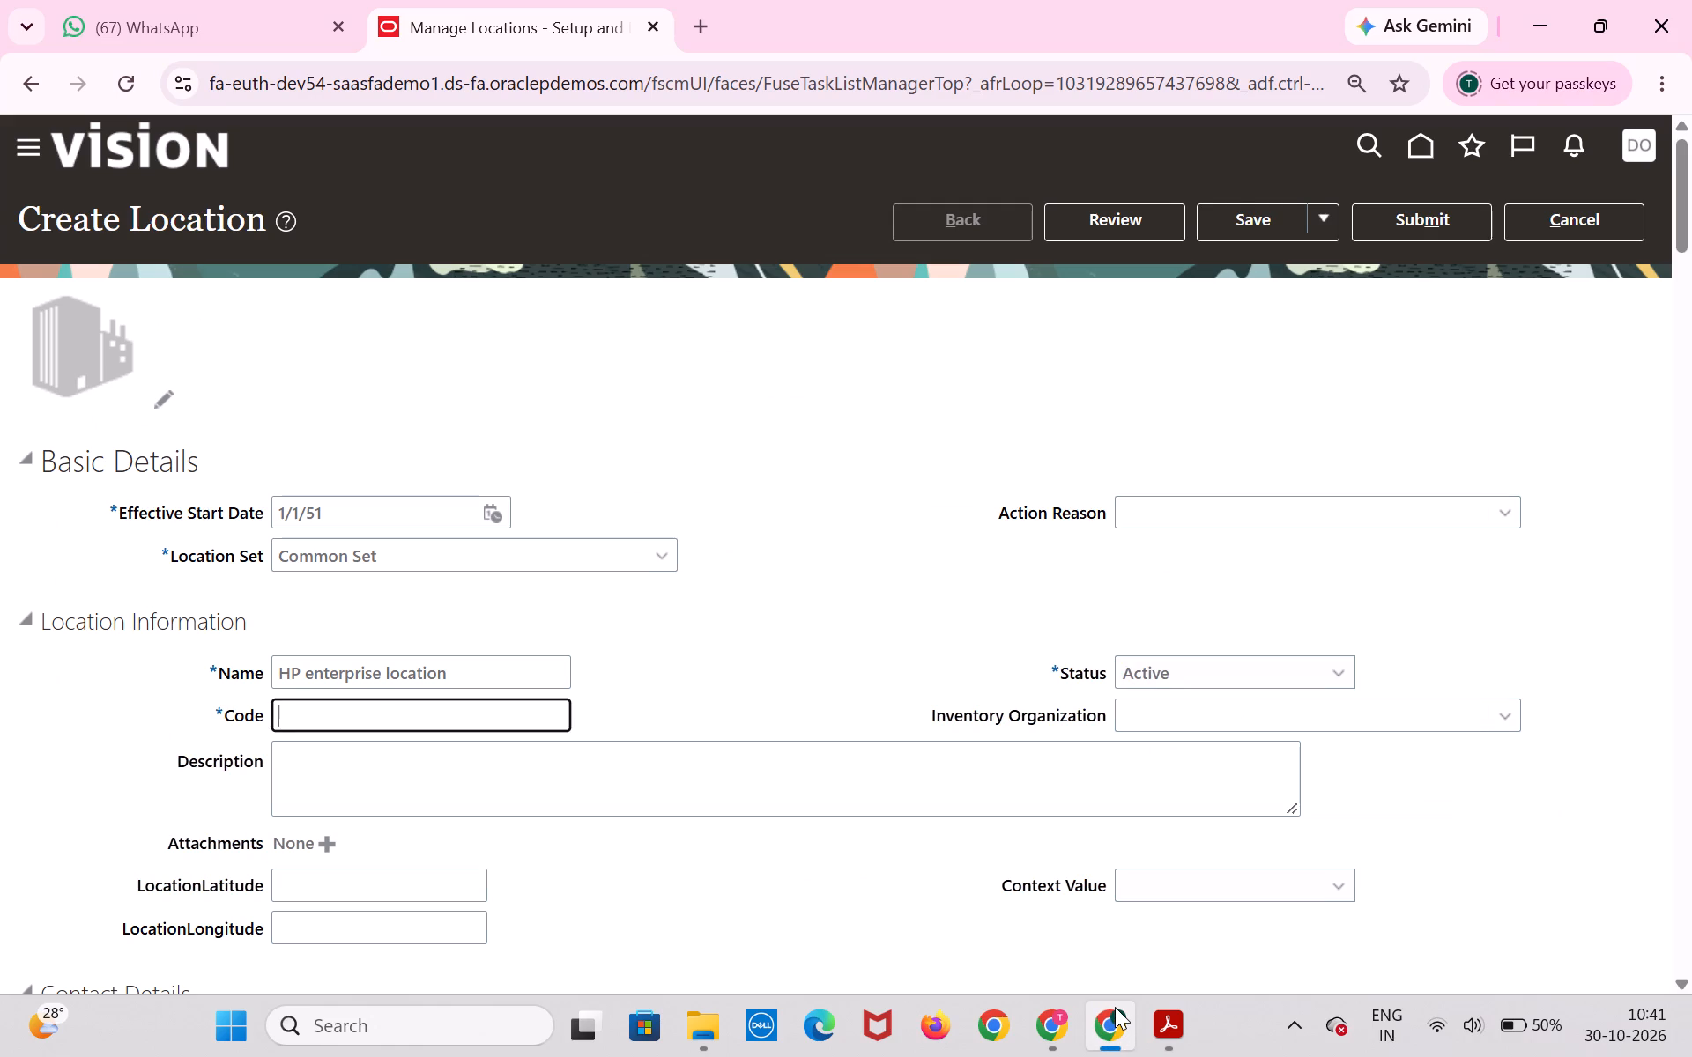
{"action": "type", "text": "HP"}
{"action": "key", "text": "space"}
{"action": "key", "text": "BackSpace"}
{"action": "key", "text": "shift+underscore"}
{"action": "key", "text": "shift+e"}
{"action": "type", "text": "ntr"}
{"action": "key", "text": "BackSpace"}
{"action": "type", "text": "er"}
{"action": "type", "text": "prise"}
{"action": "key", "text": "space"}
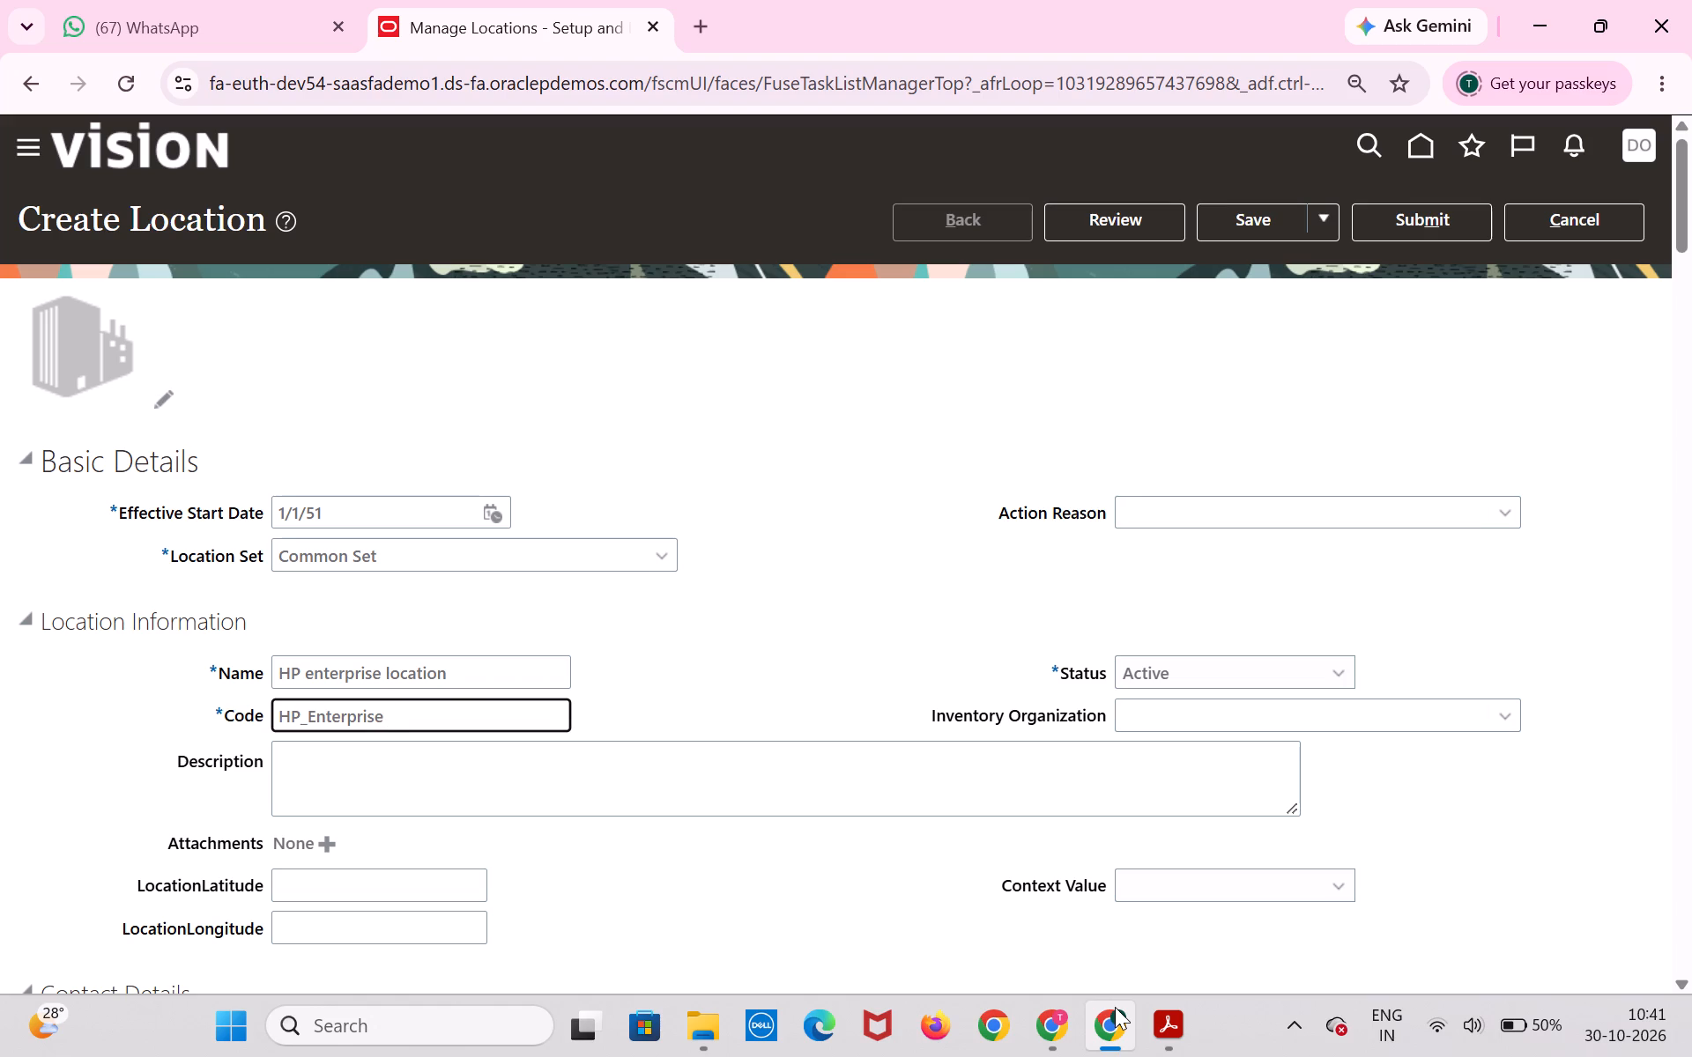
{"action": "key", "text": "shift+underscore"}
{"action": "type", "text": "Lo"}
{"action": "type", "text": "cation"}
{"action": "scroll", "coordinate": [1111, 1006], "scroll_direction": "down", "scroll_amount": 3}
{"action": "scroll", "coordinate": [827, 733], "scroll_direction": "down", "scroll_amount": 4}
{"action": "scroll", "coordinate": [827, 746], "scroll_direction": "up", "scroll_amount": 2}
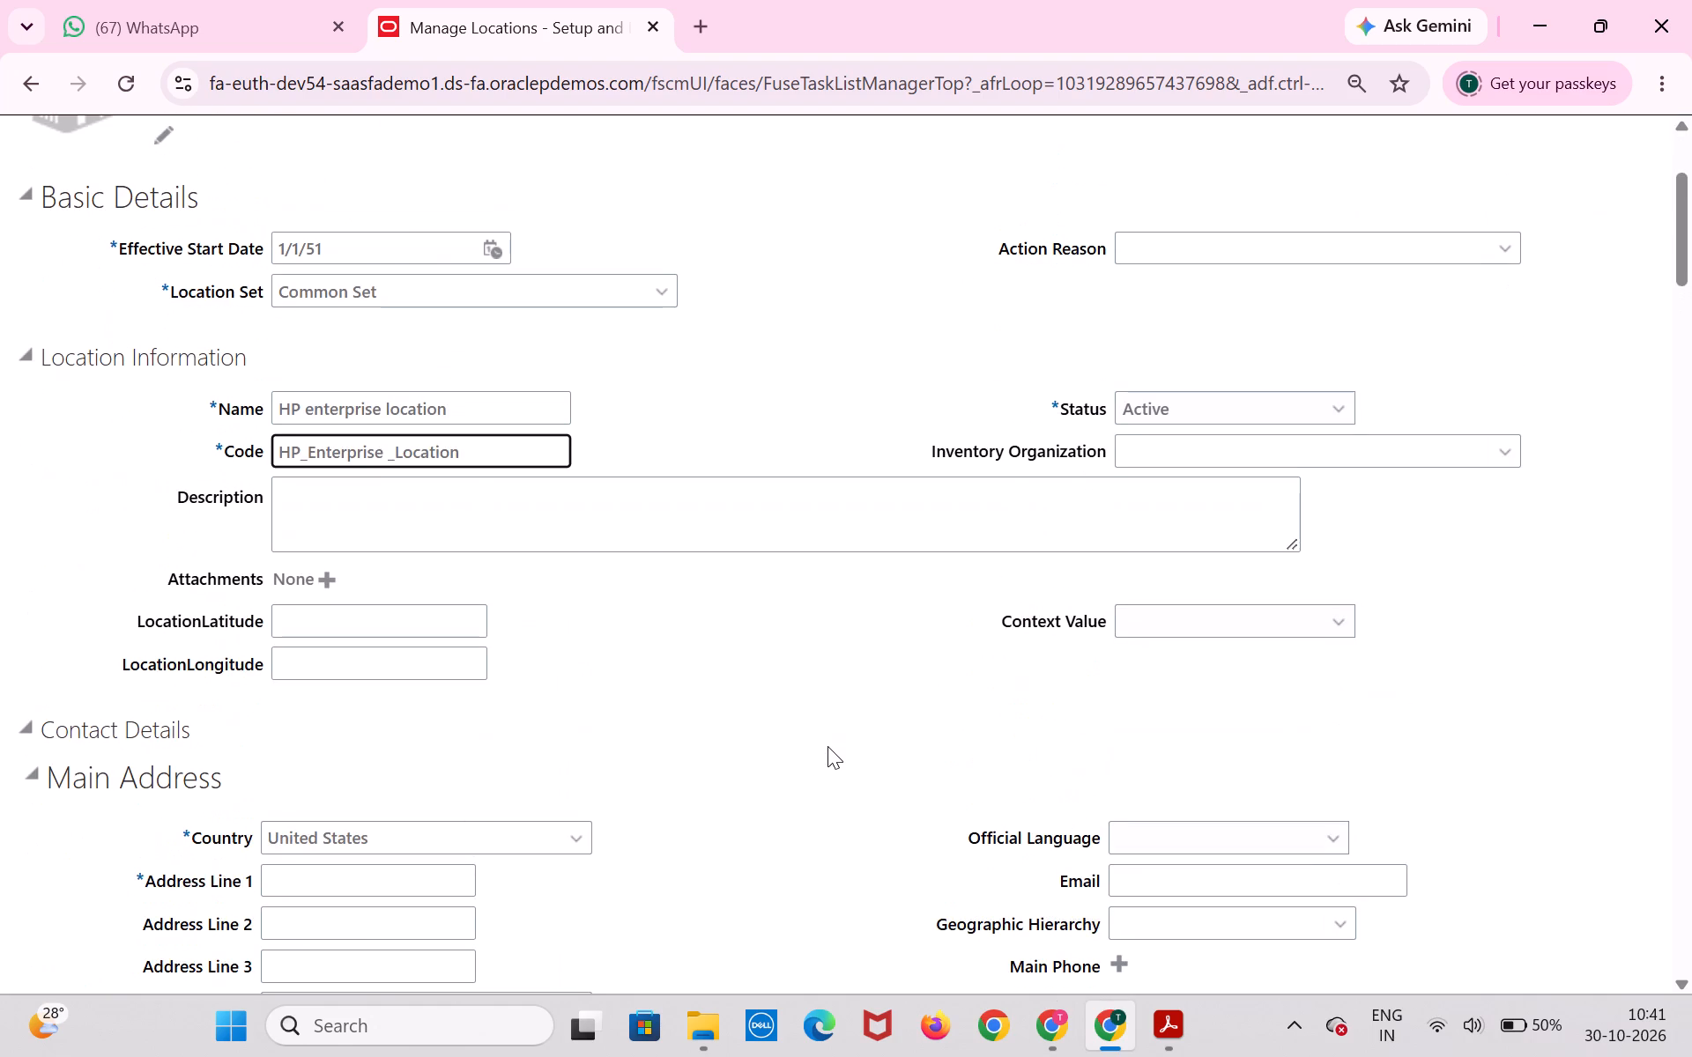
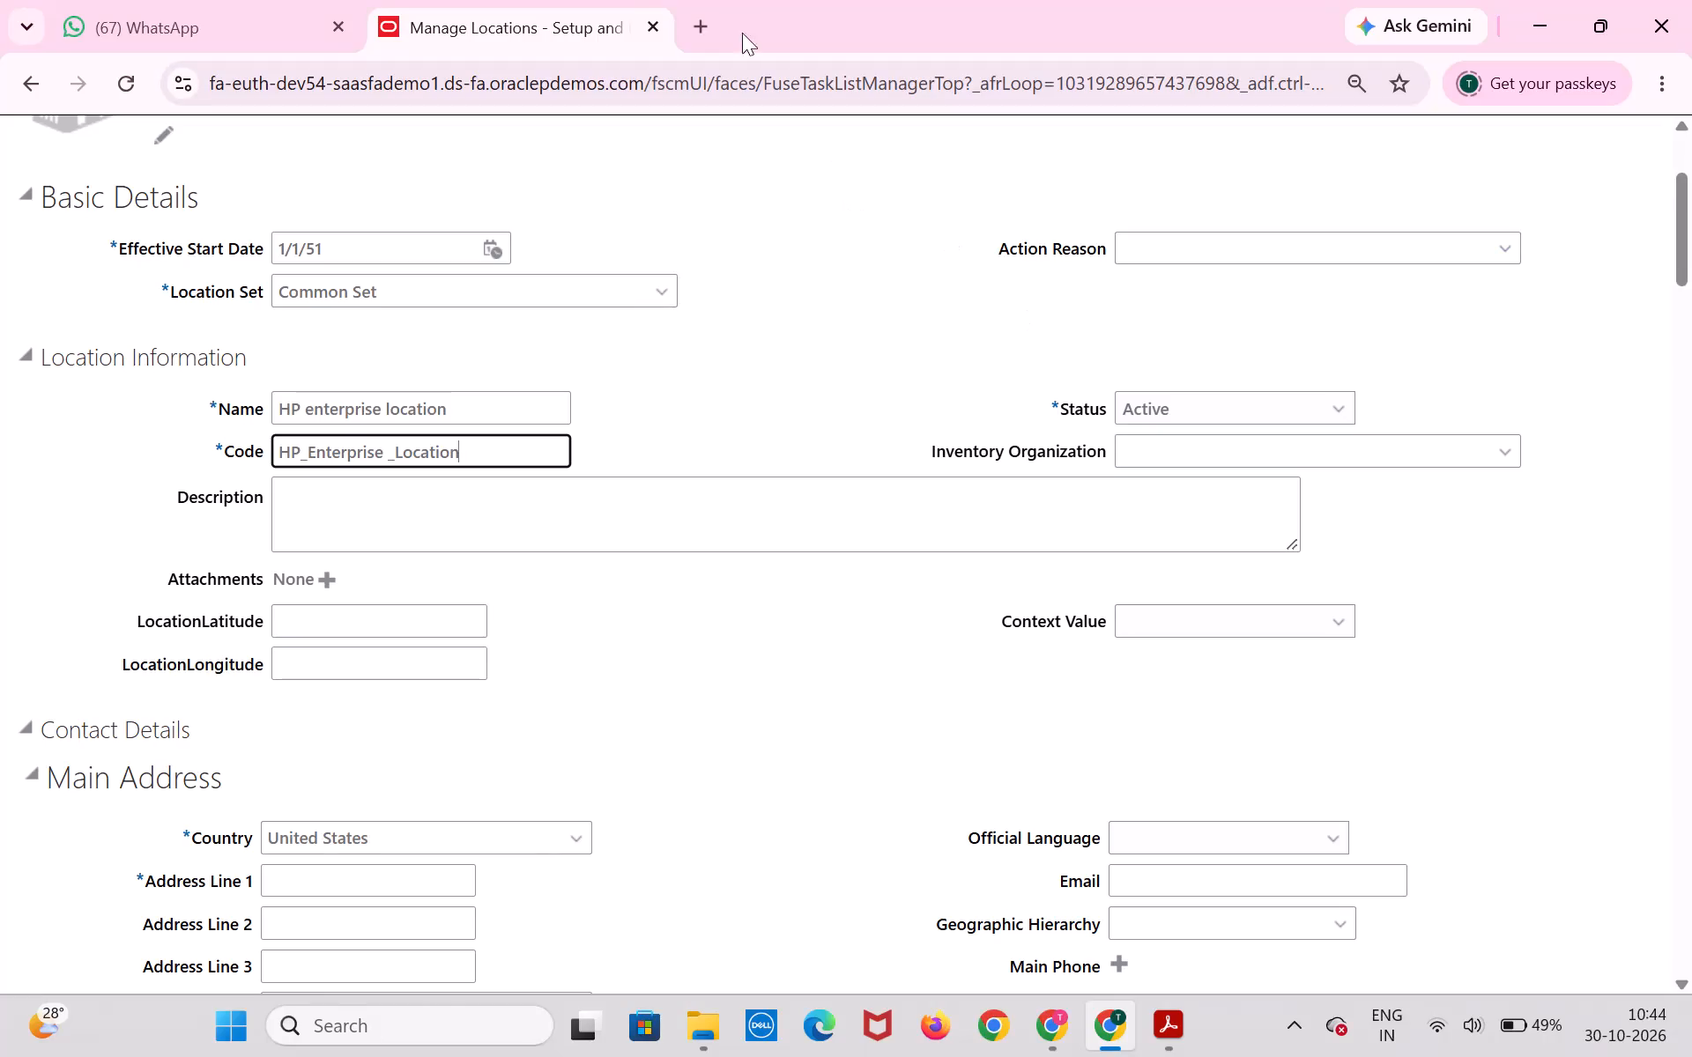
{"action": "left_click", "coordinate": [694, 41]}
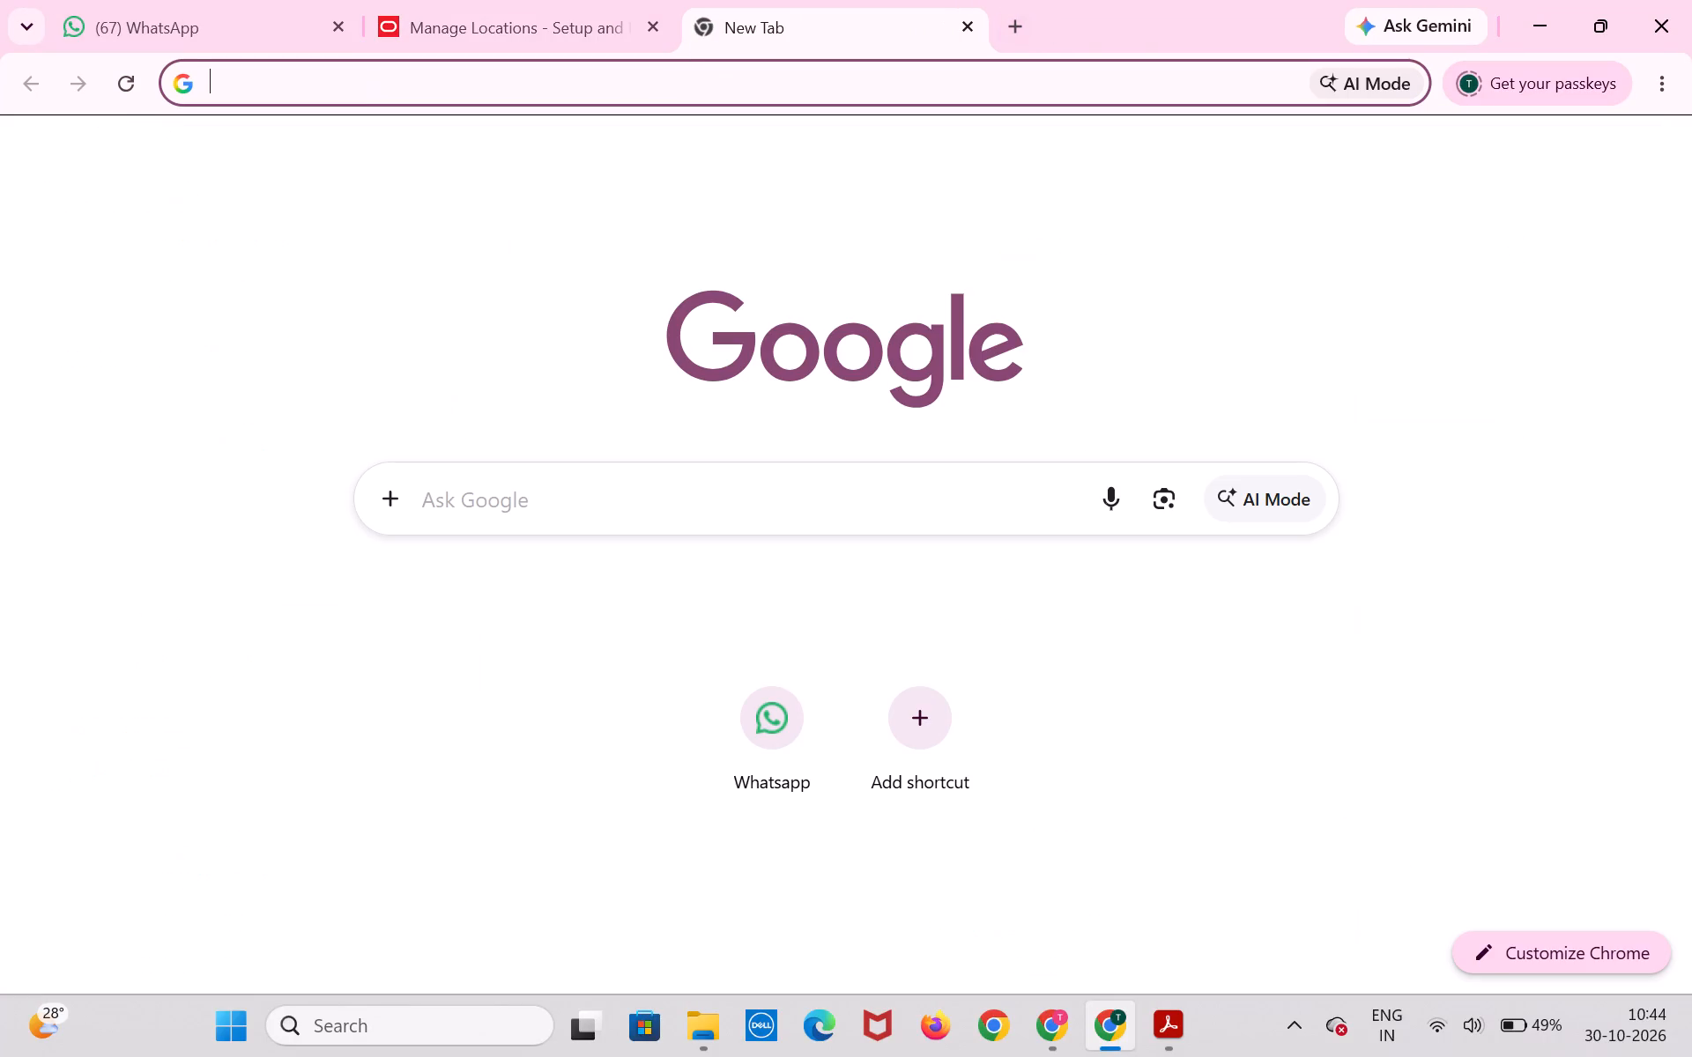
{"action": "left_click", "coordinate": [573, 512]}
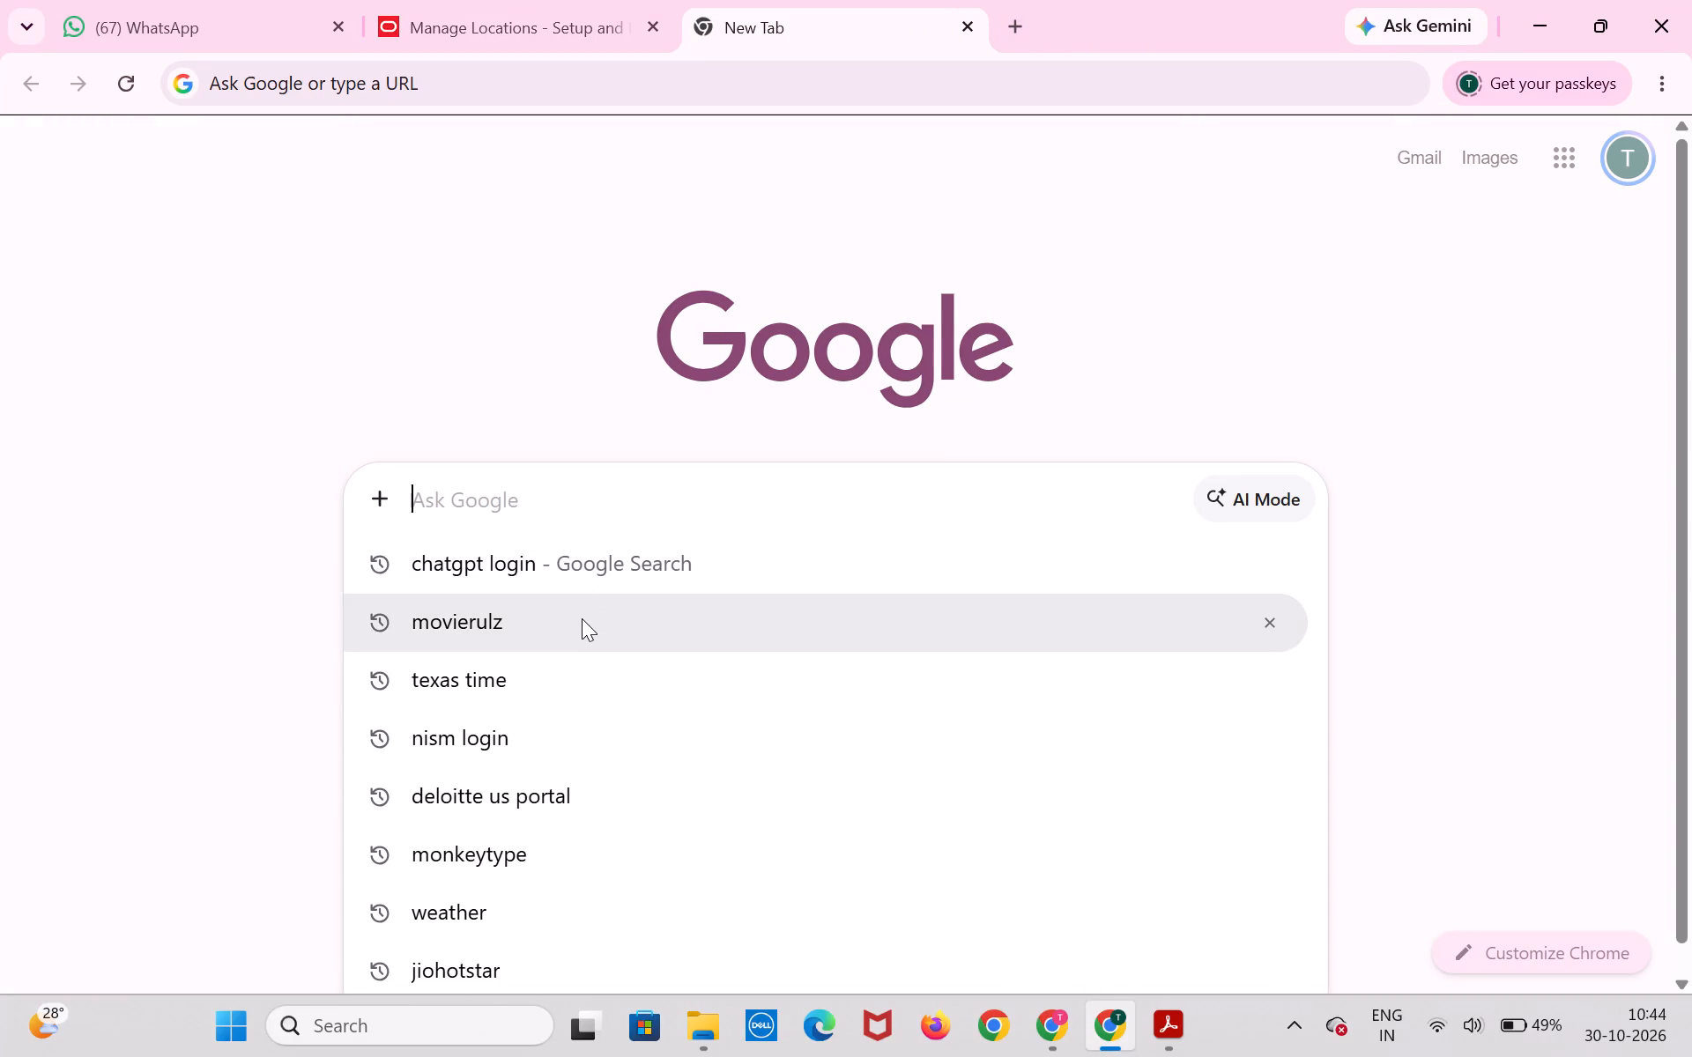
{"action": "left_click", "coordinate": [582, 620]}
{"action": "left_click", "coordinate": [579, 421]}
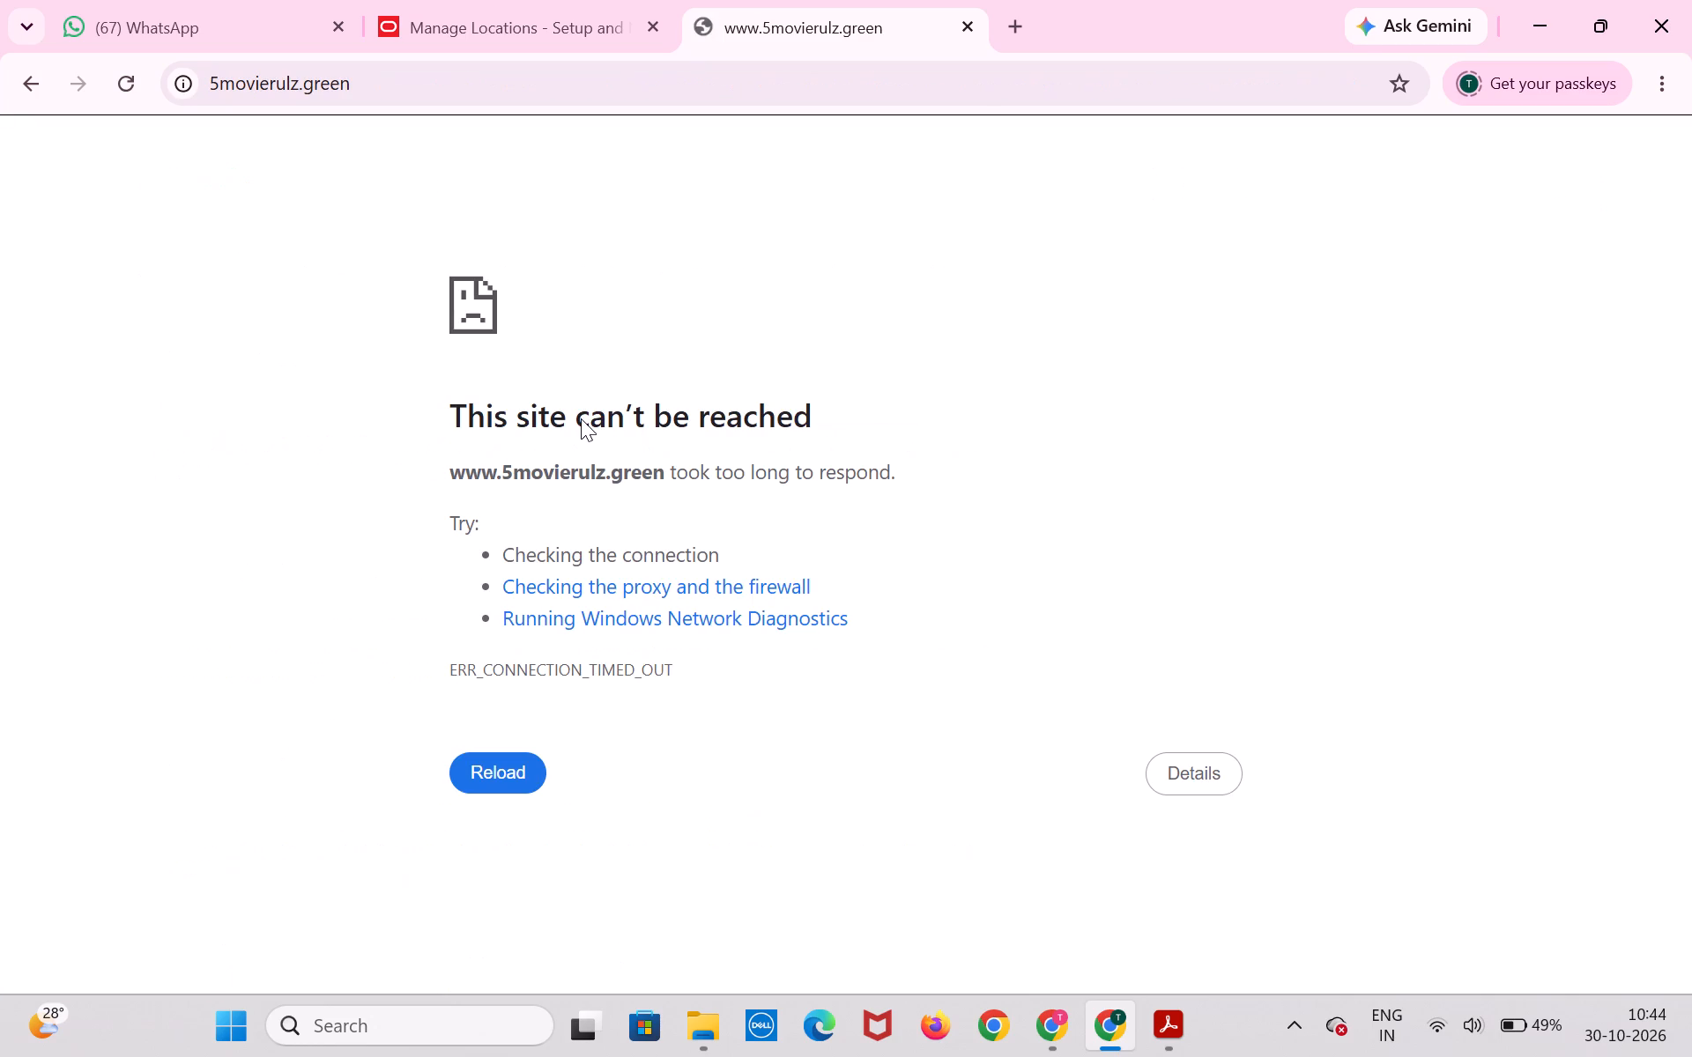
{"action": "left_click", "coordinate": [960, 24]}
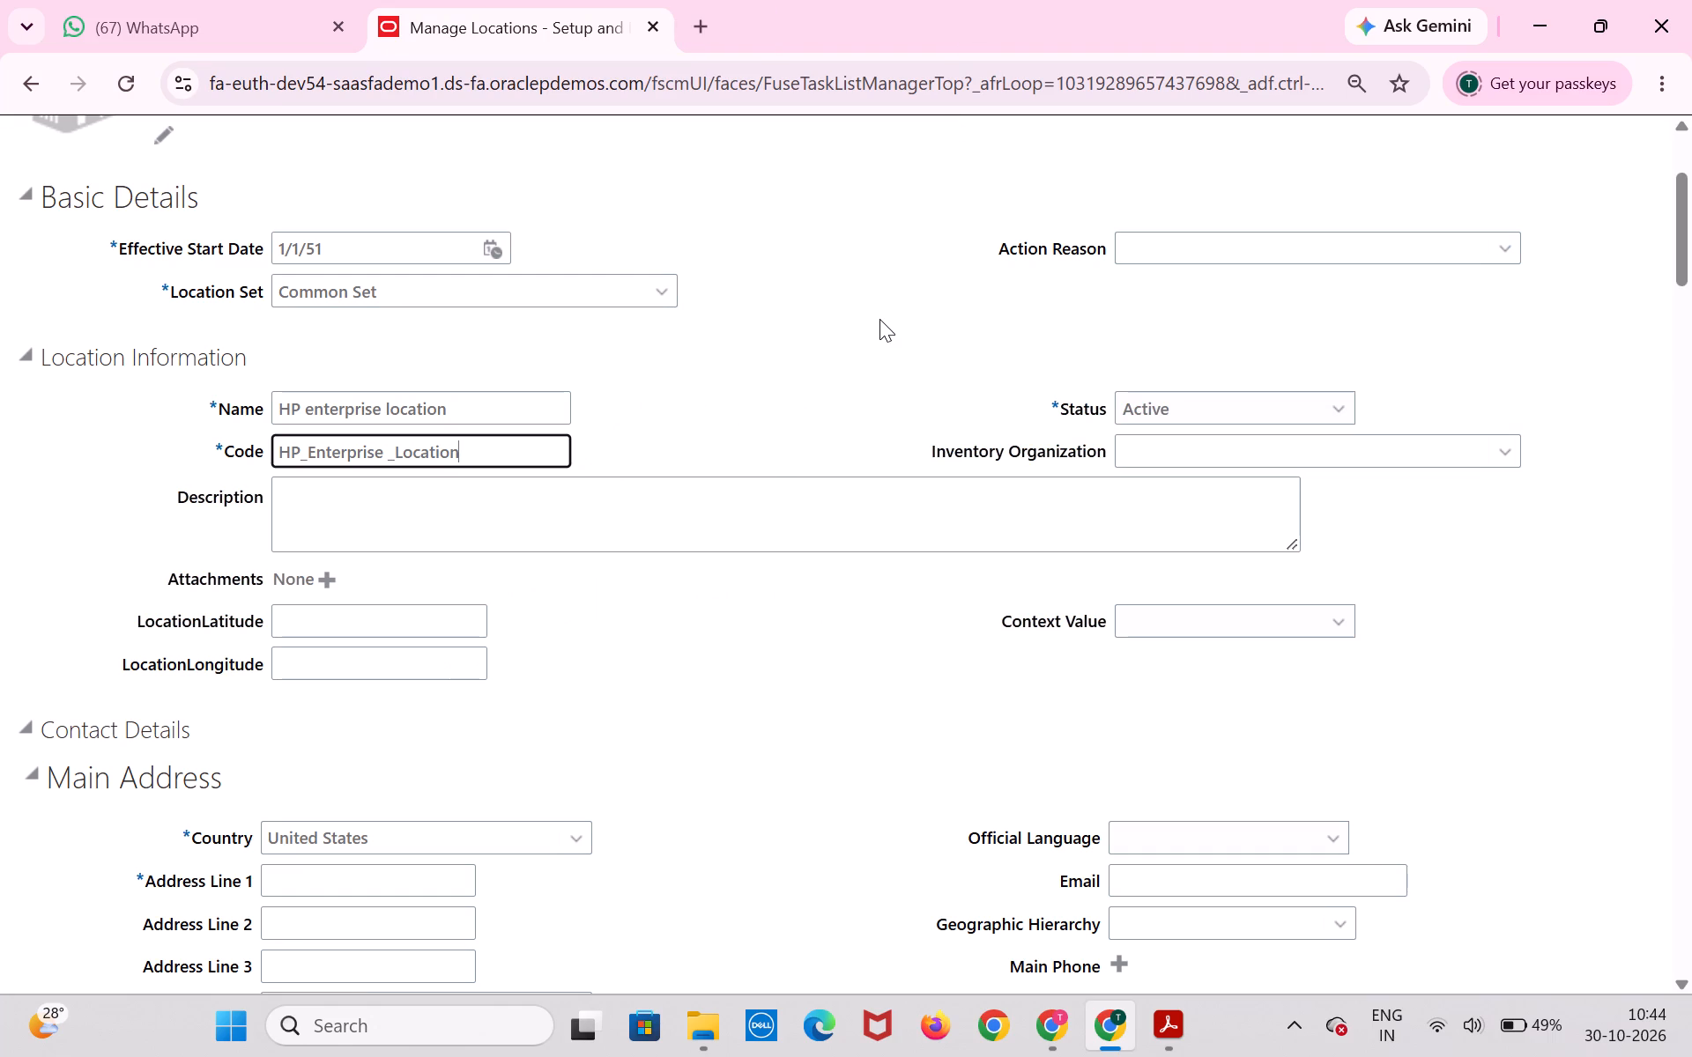
Go to Address Line 1 of the location's main address, and in a new tab find HP World - Ameerpet on Google Maps and copy its address.
{"action": "scroll", "coordinate": [835, 588], "scroll_direction": "down", "scroll_amount": 5}
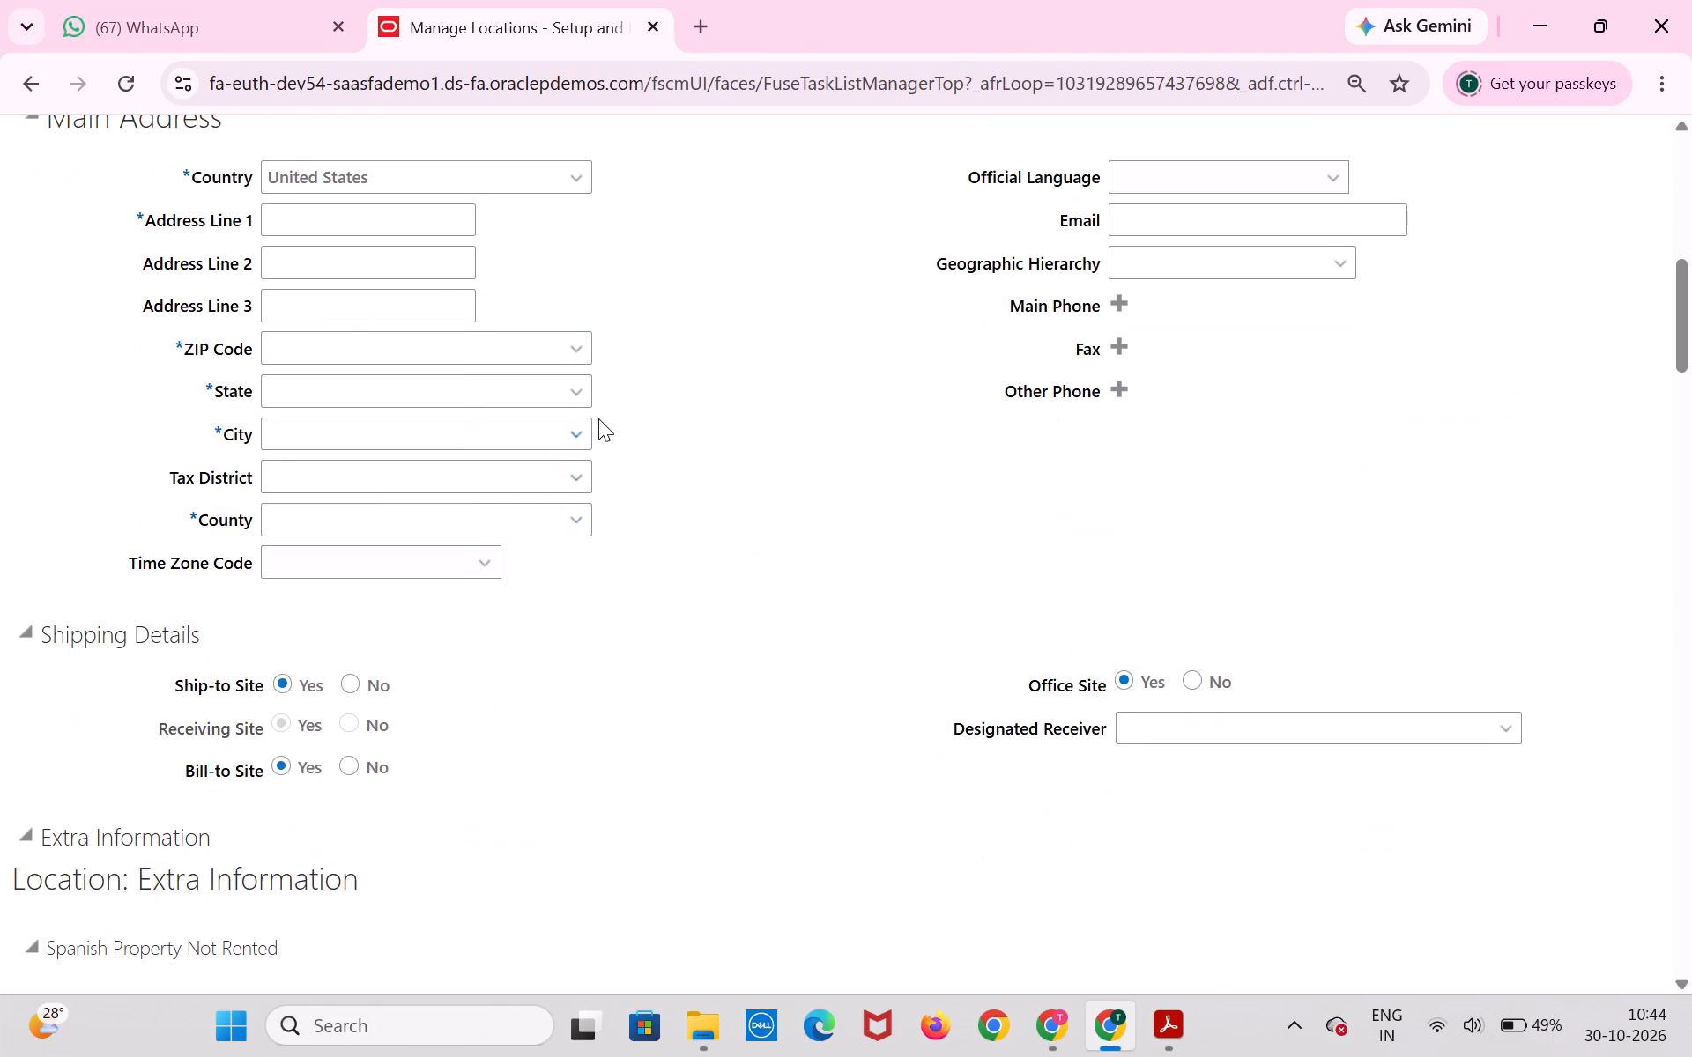
{"action": "left_click", "coordinate": [467, 217]}
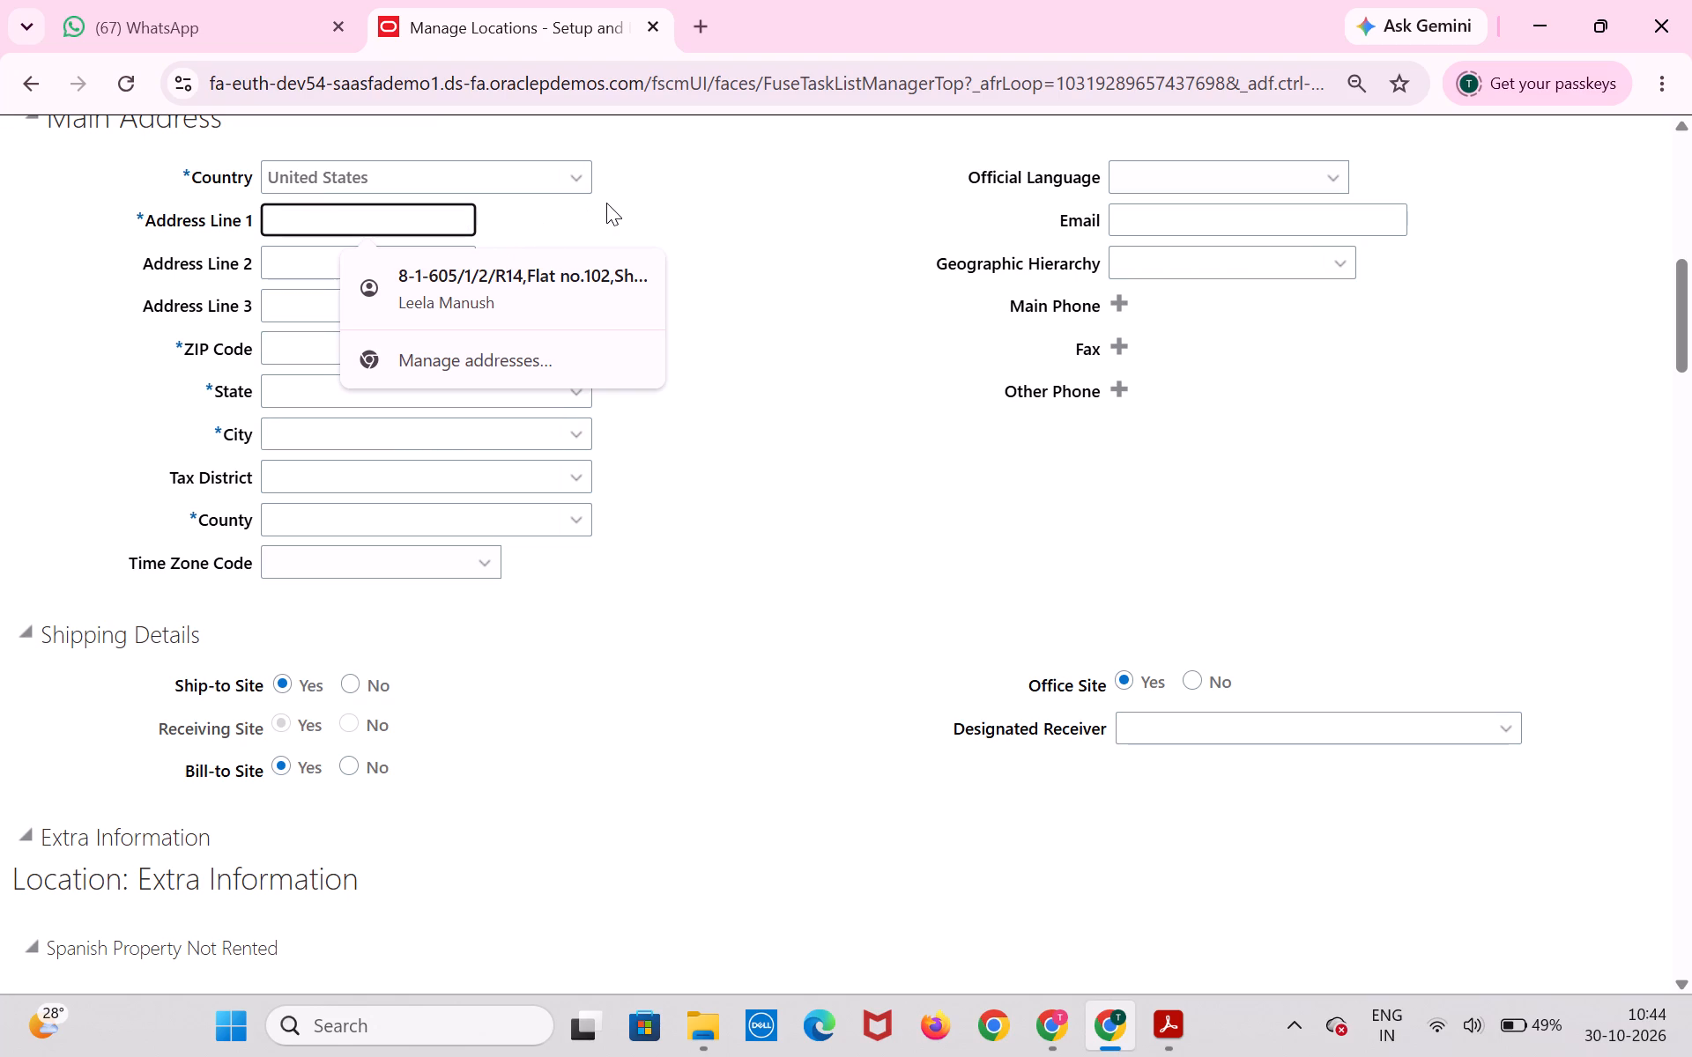
{"action": "left_click", "coordinate": [702, 31]}
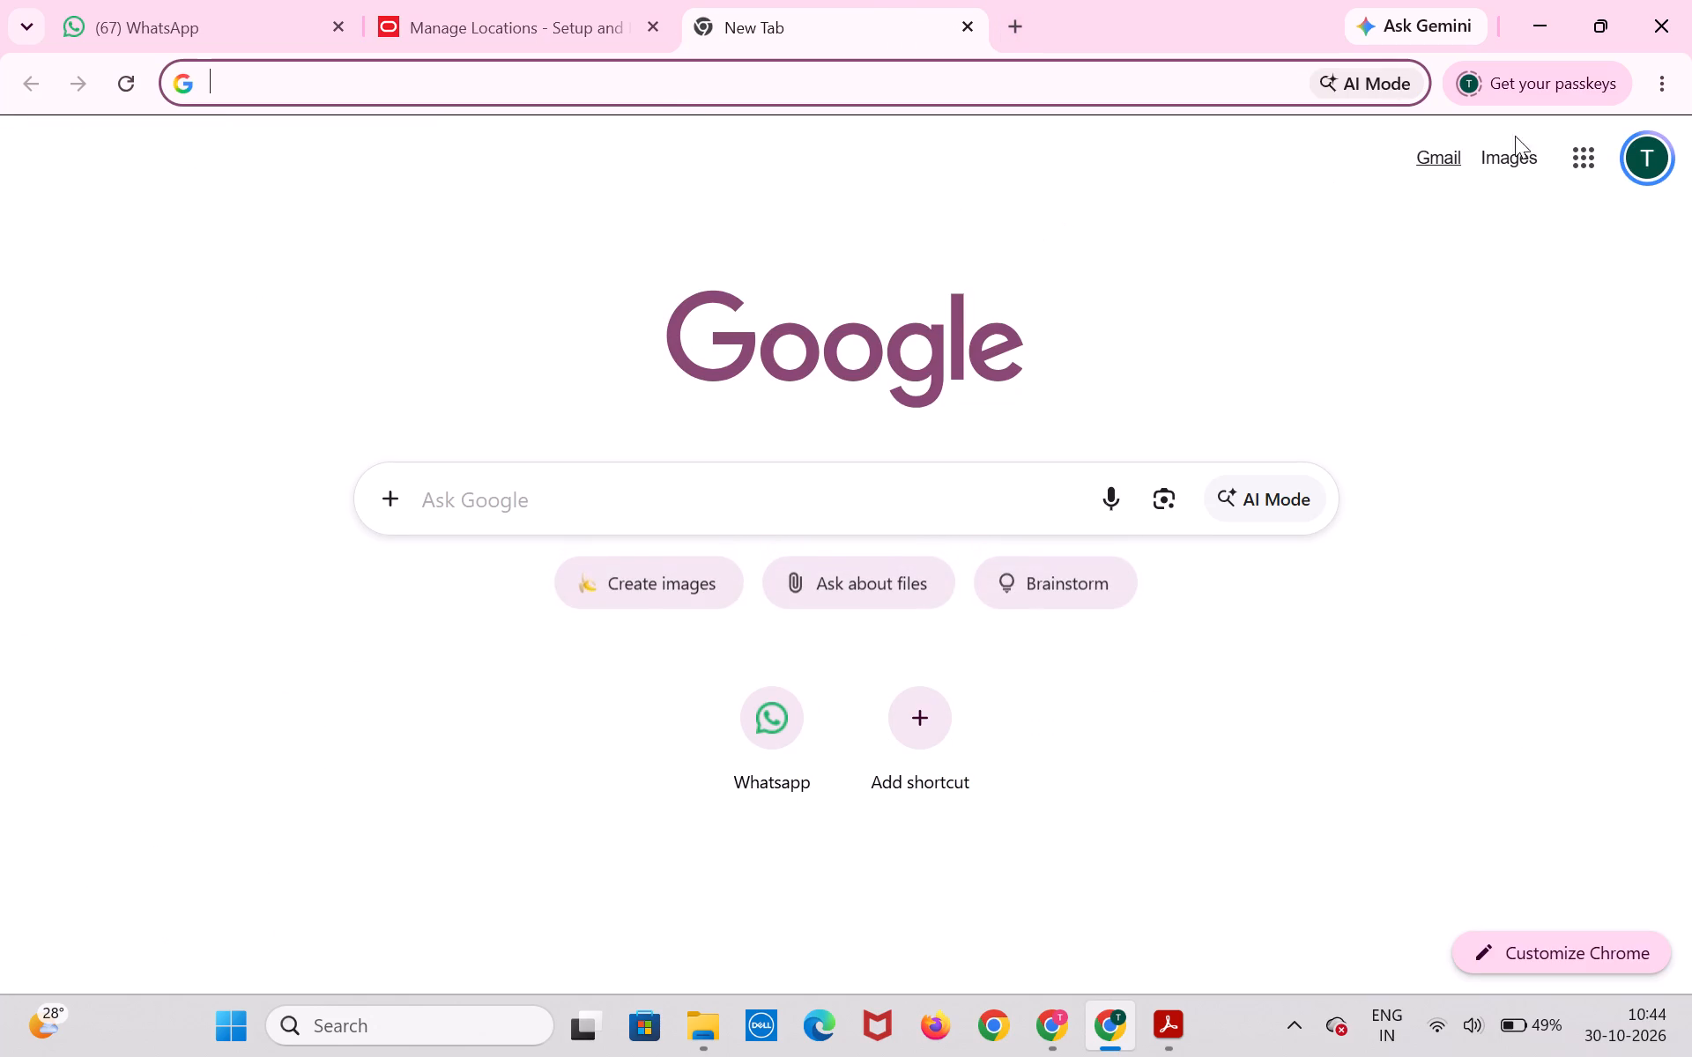
{"action": "left_click", "coordinate": [1580, 156]}
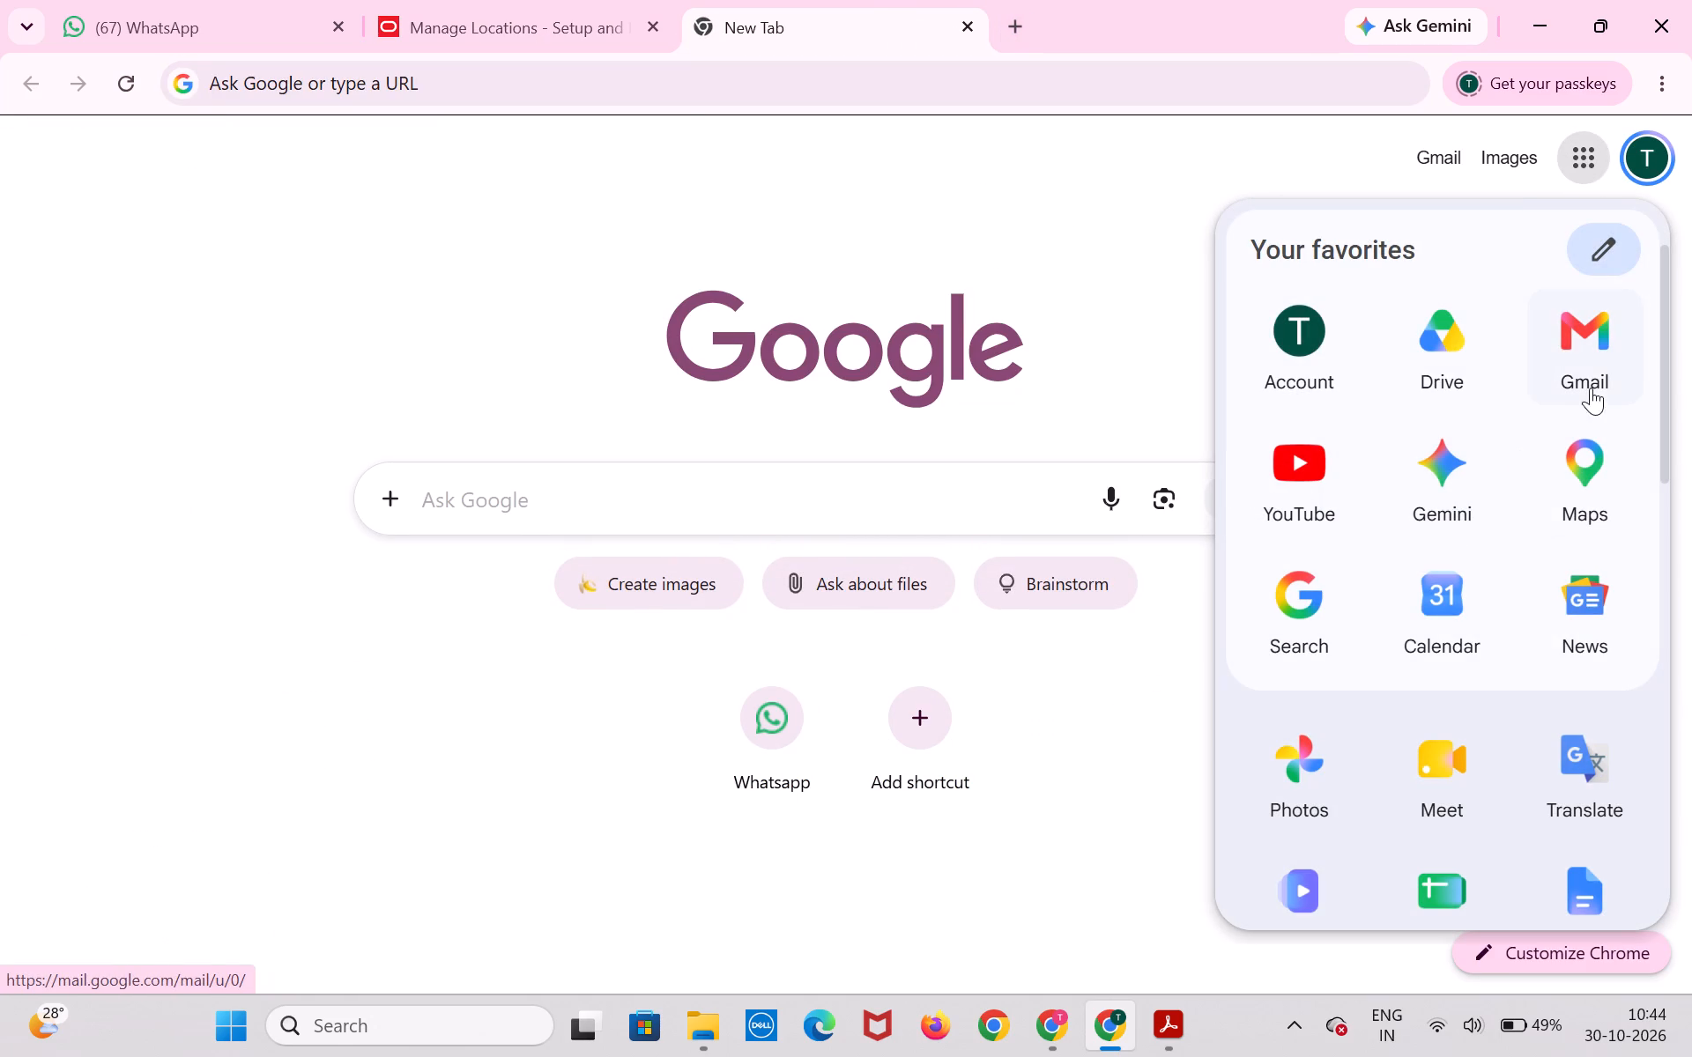
{"action": "left_click", "coordinate": [1598, 489]}
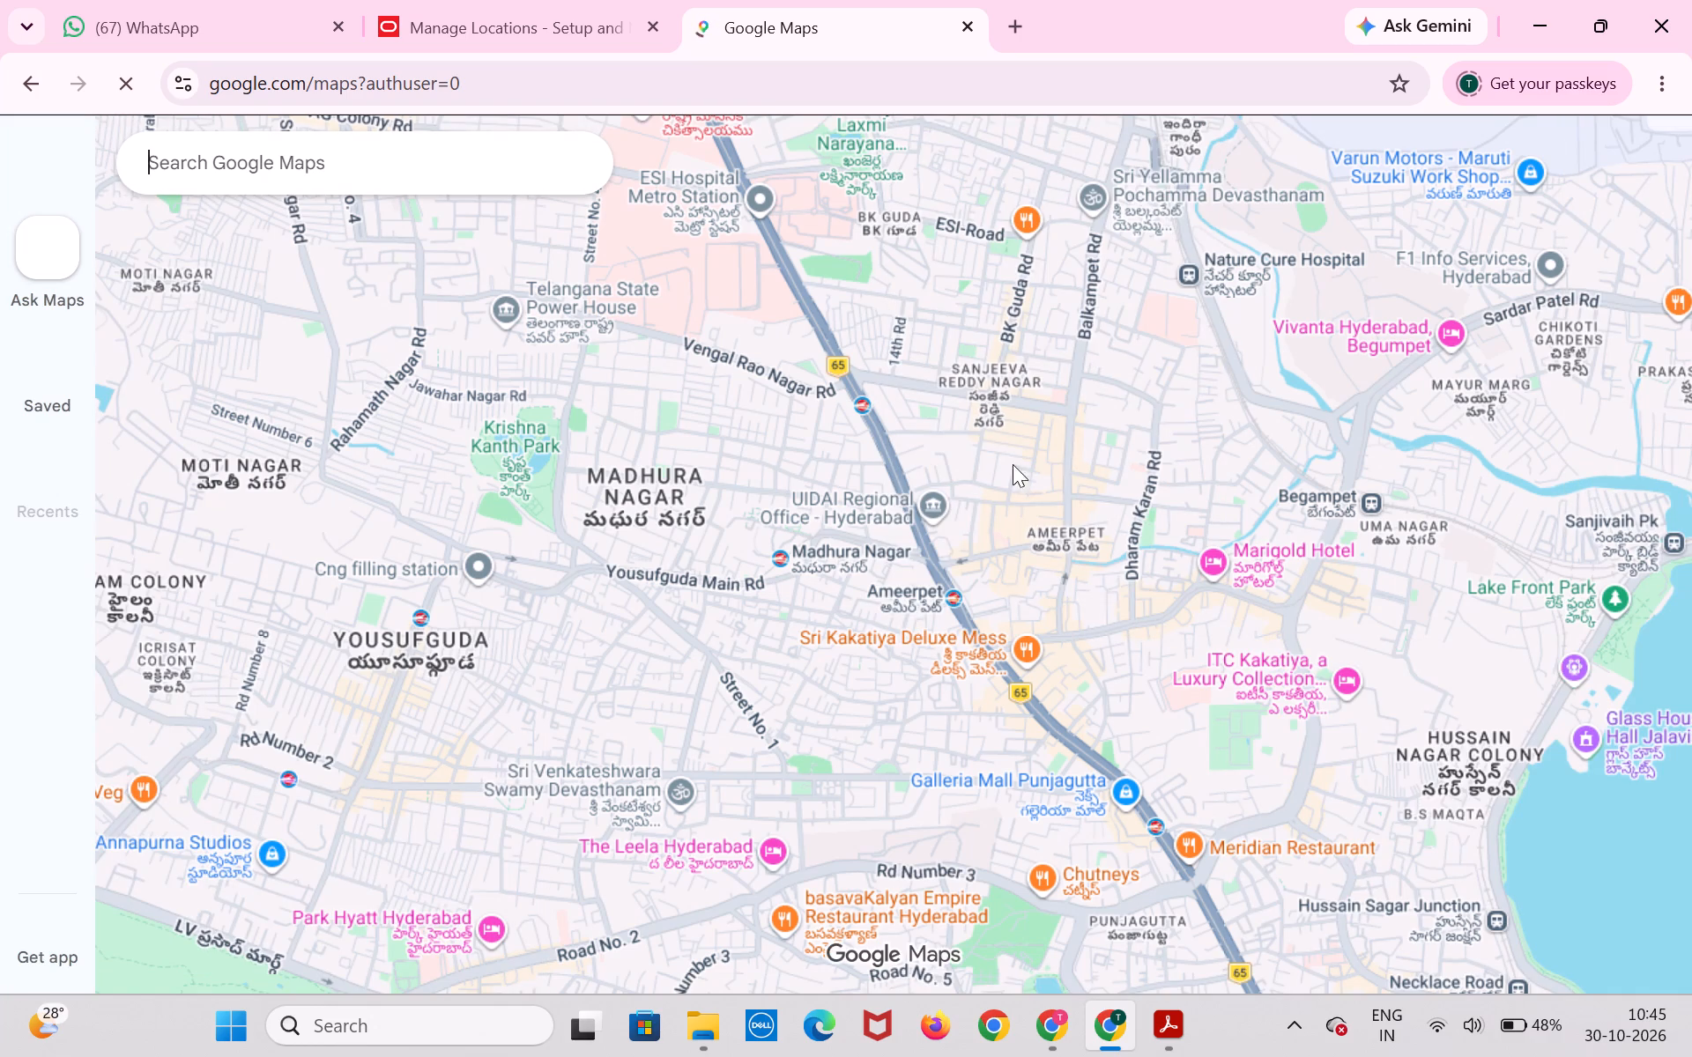
{"action": "left_click", "coordinate": [367, 151]}
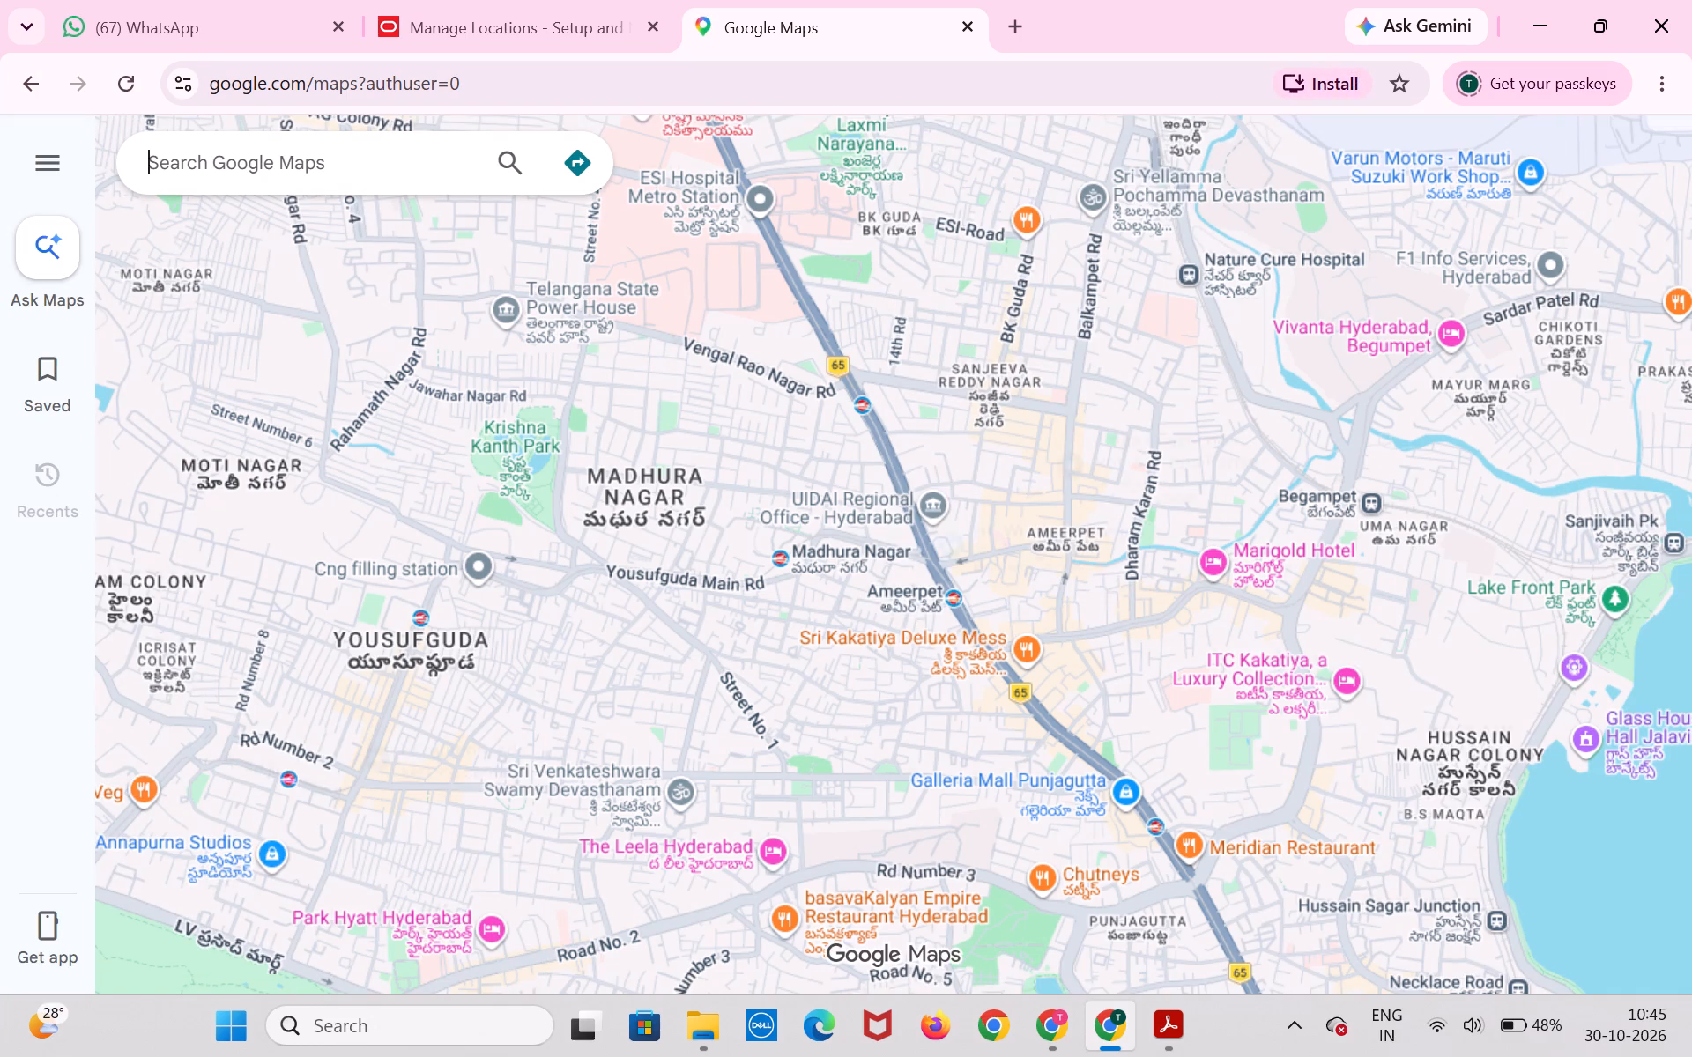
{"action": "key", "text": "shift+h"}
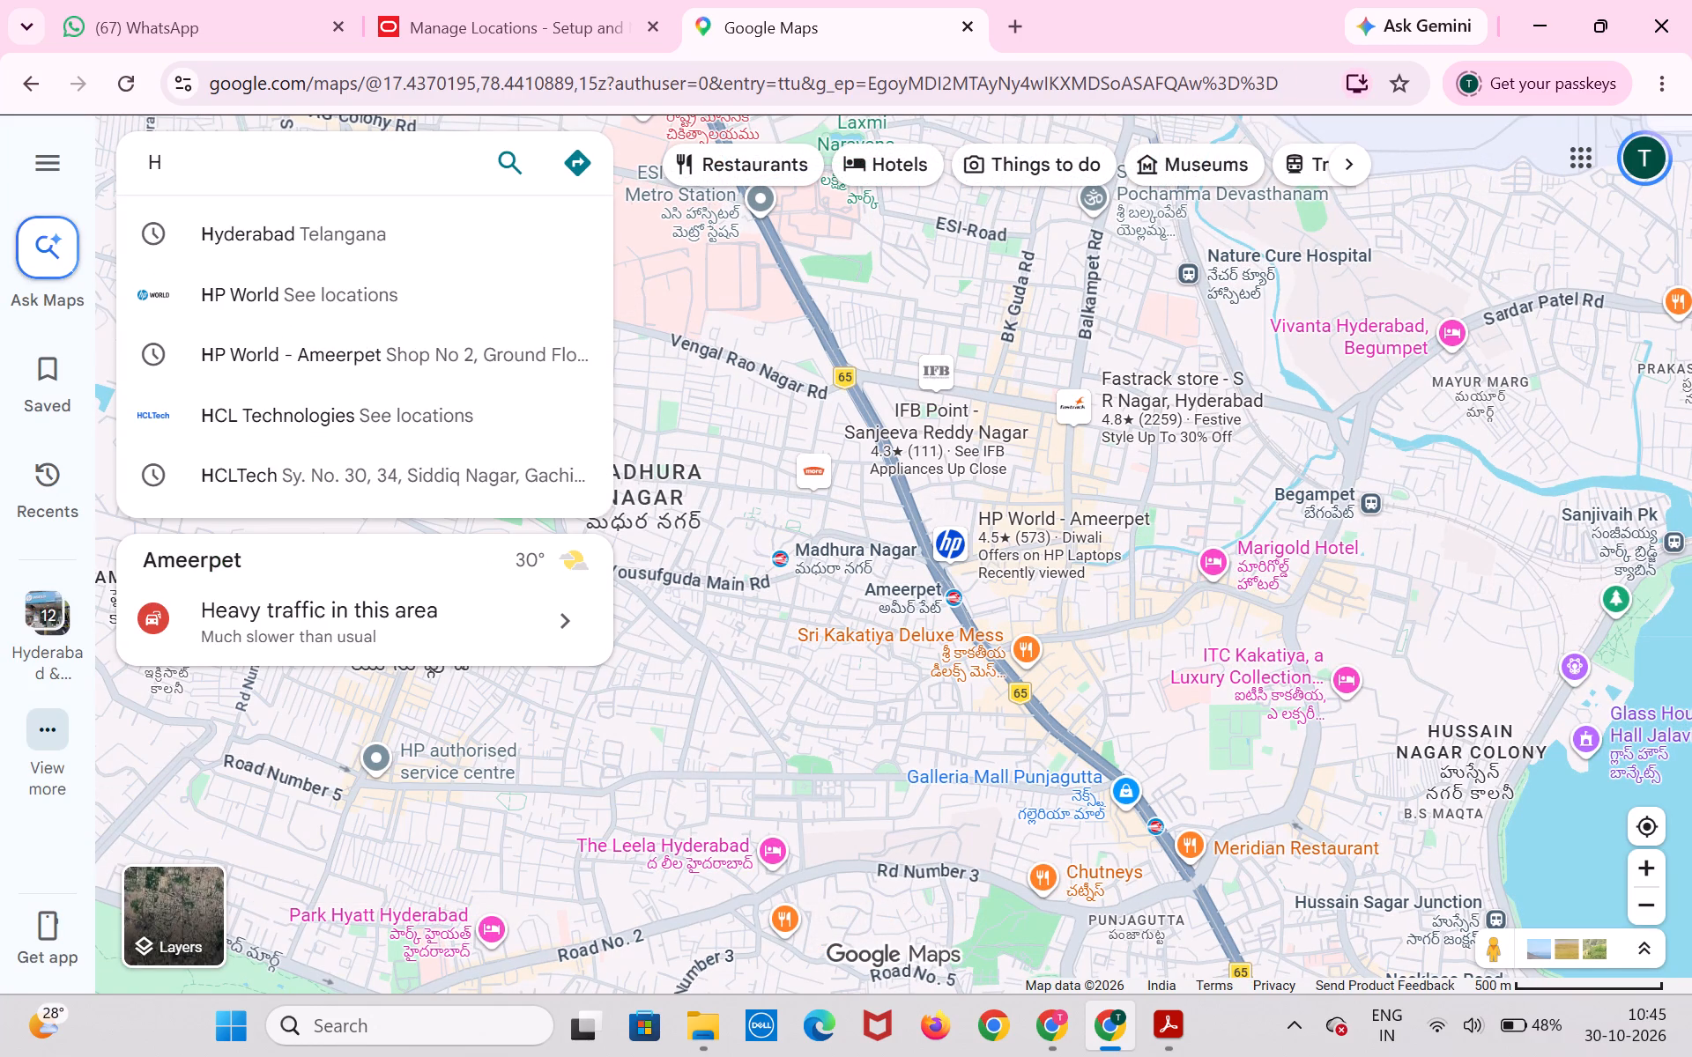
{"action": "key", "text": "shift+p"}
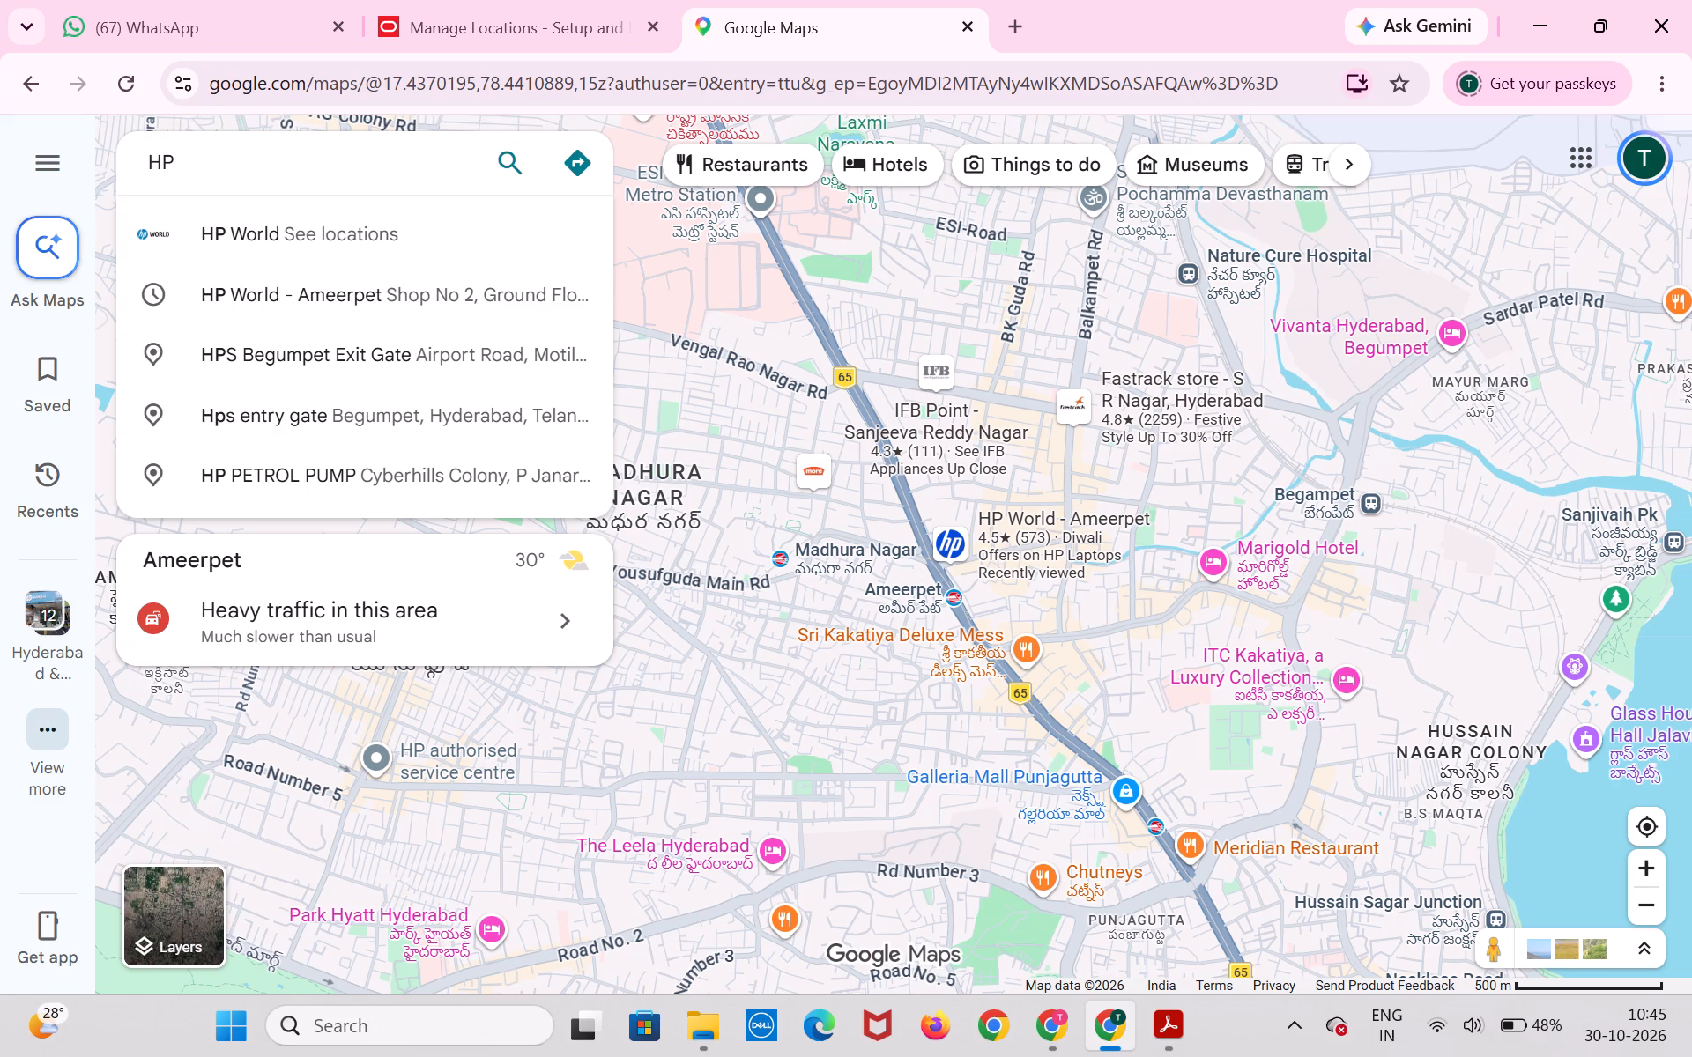
{"action": "key", "text": "Down"}
{"action": "key", "text": "Down"}
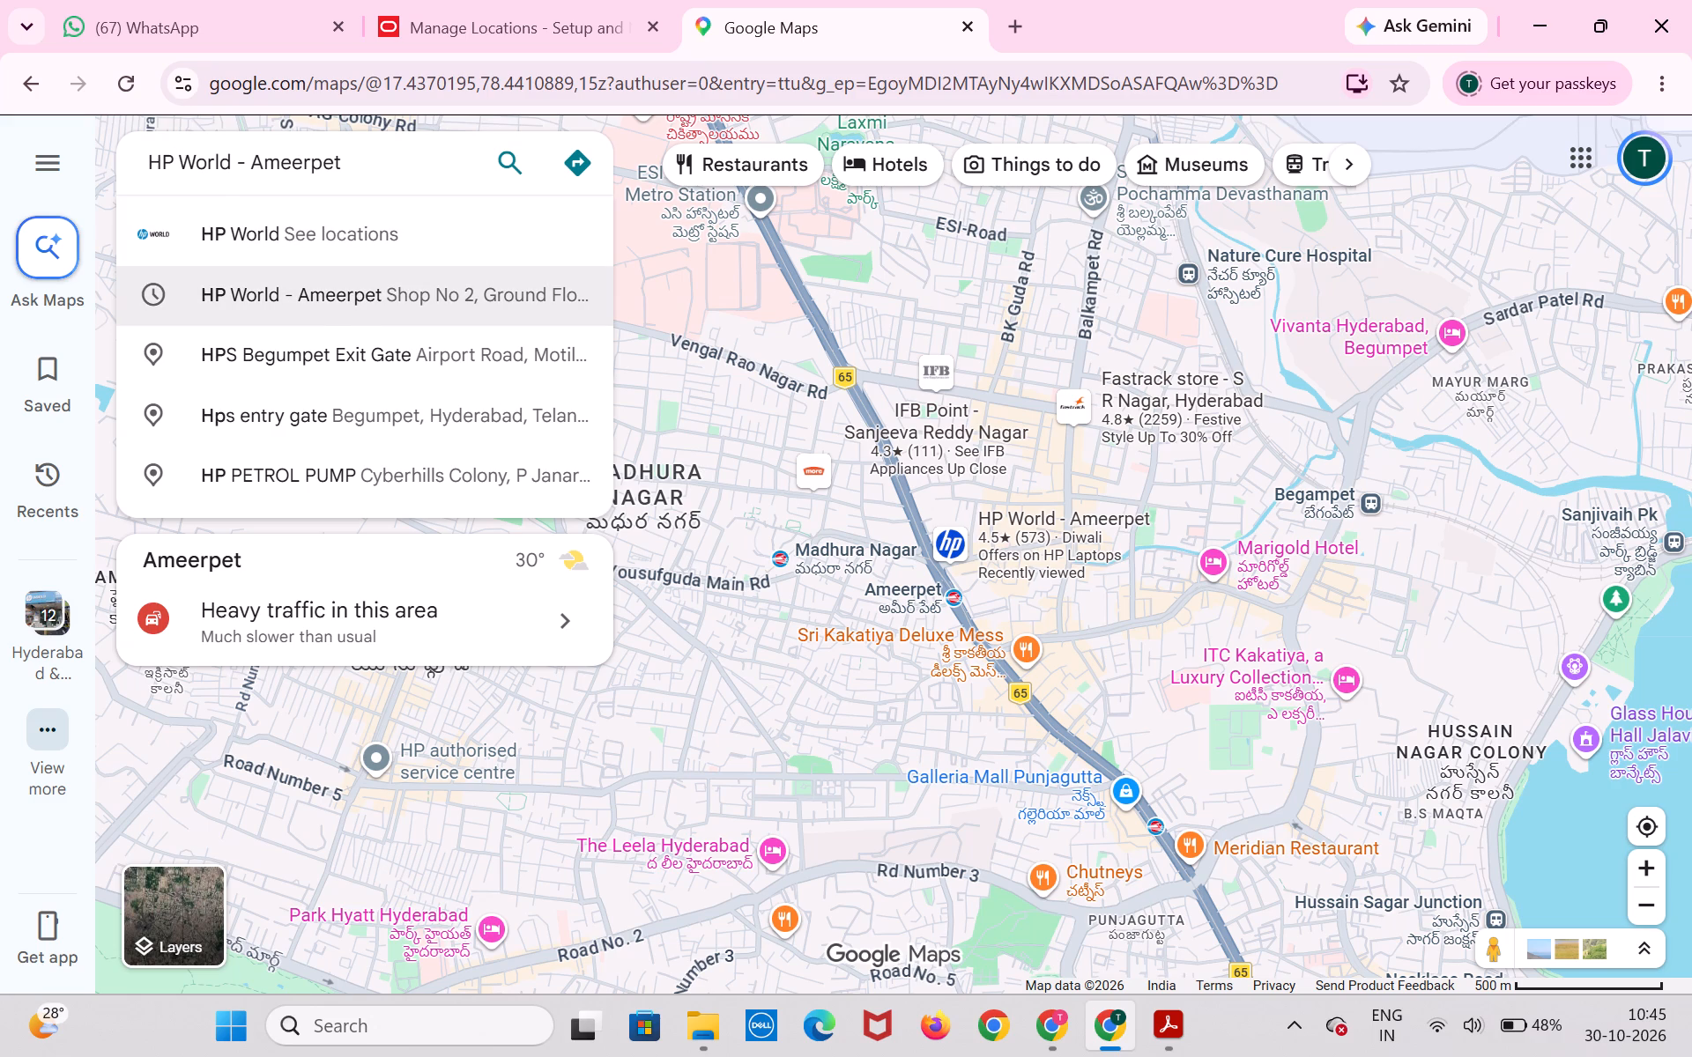
{"action": "key", "text": "Return"}
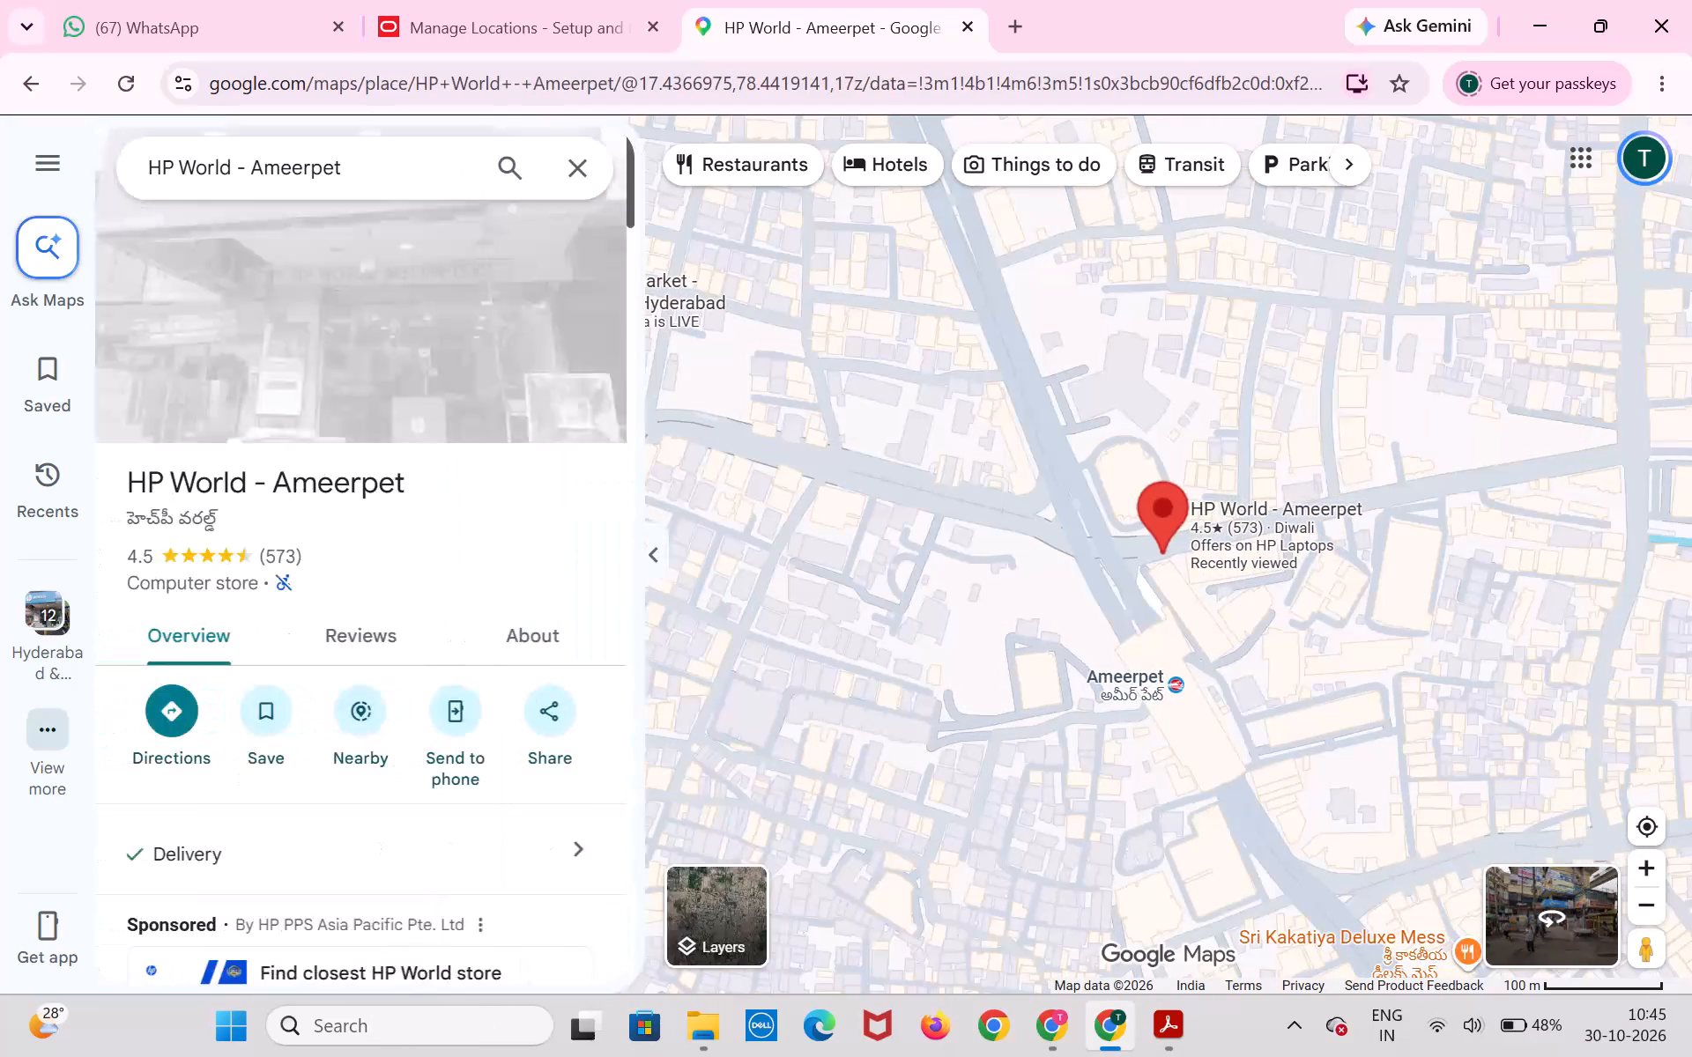
{"action": "scroll", "coordinate": [286, 642], "scroll_direction": "down", "scroll_amount": 2}
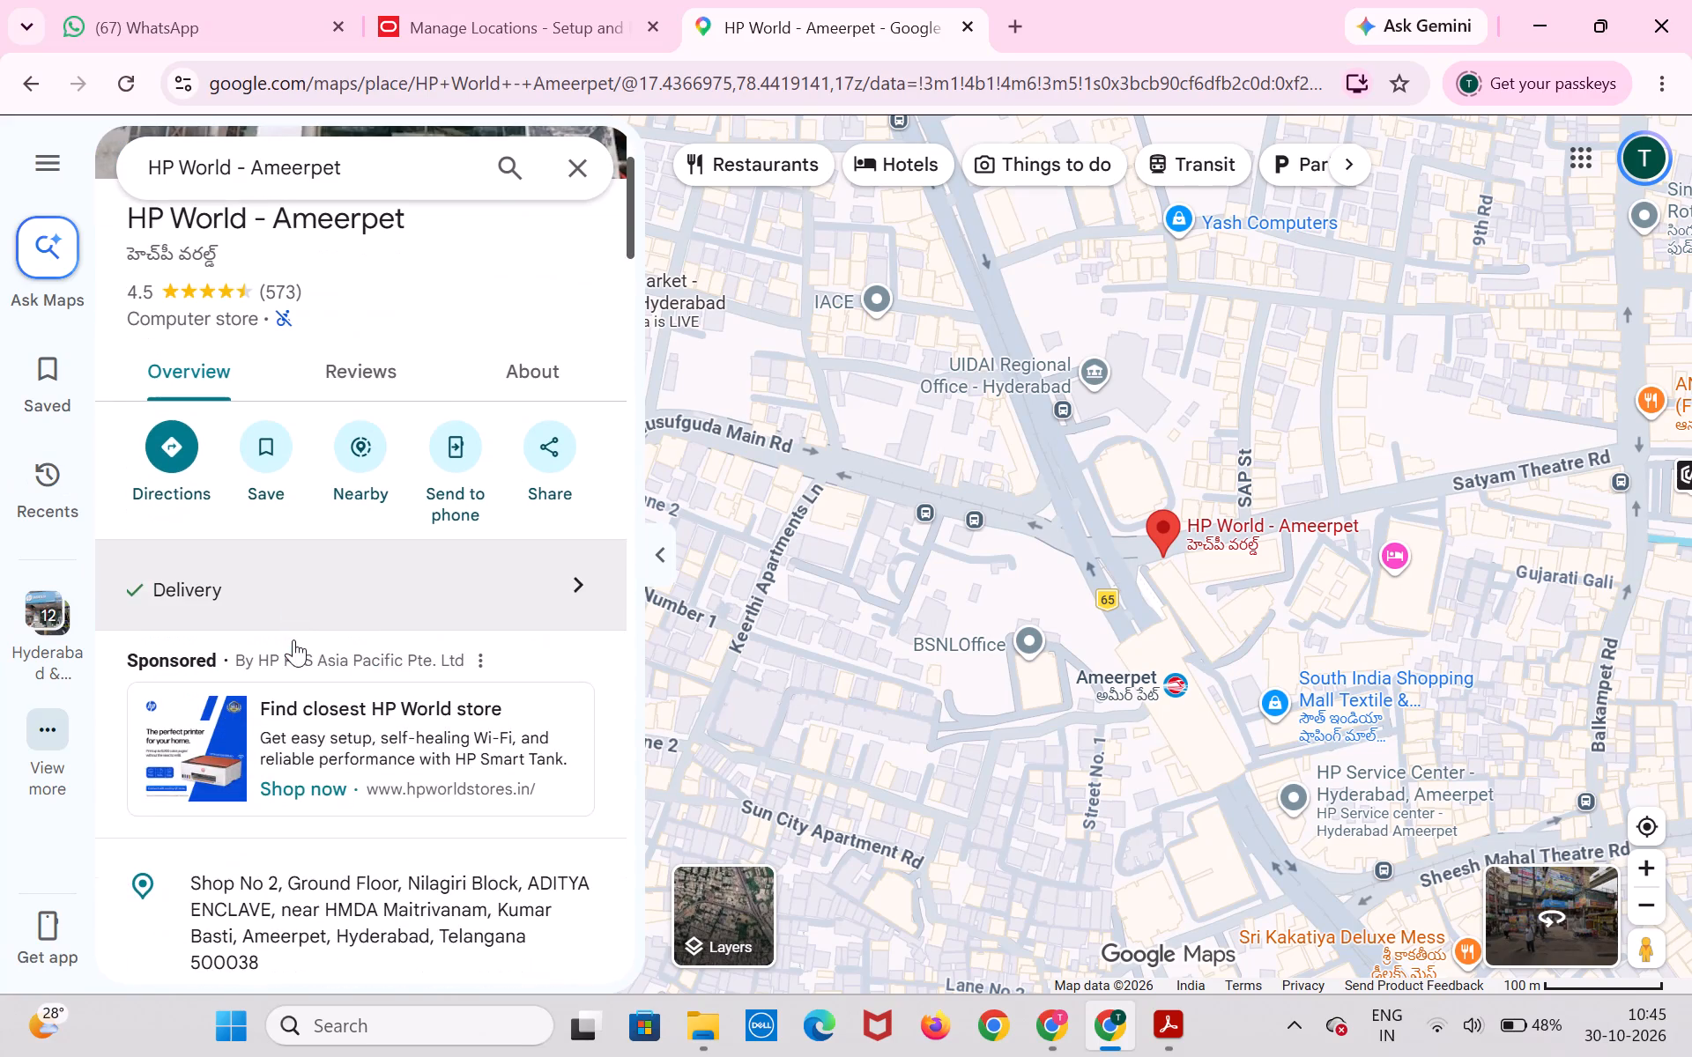
{"action": "scroll", "coordinate": [373, 718], "scroll_direction": "down", "scroll_amount": 3}
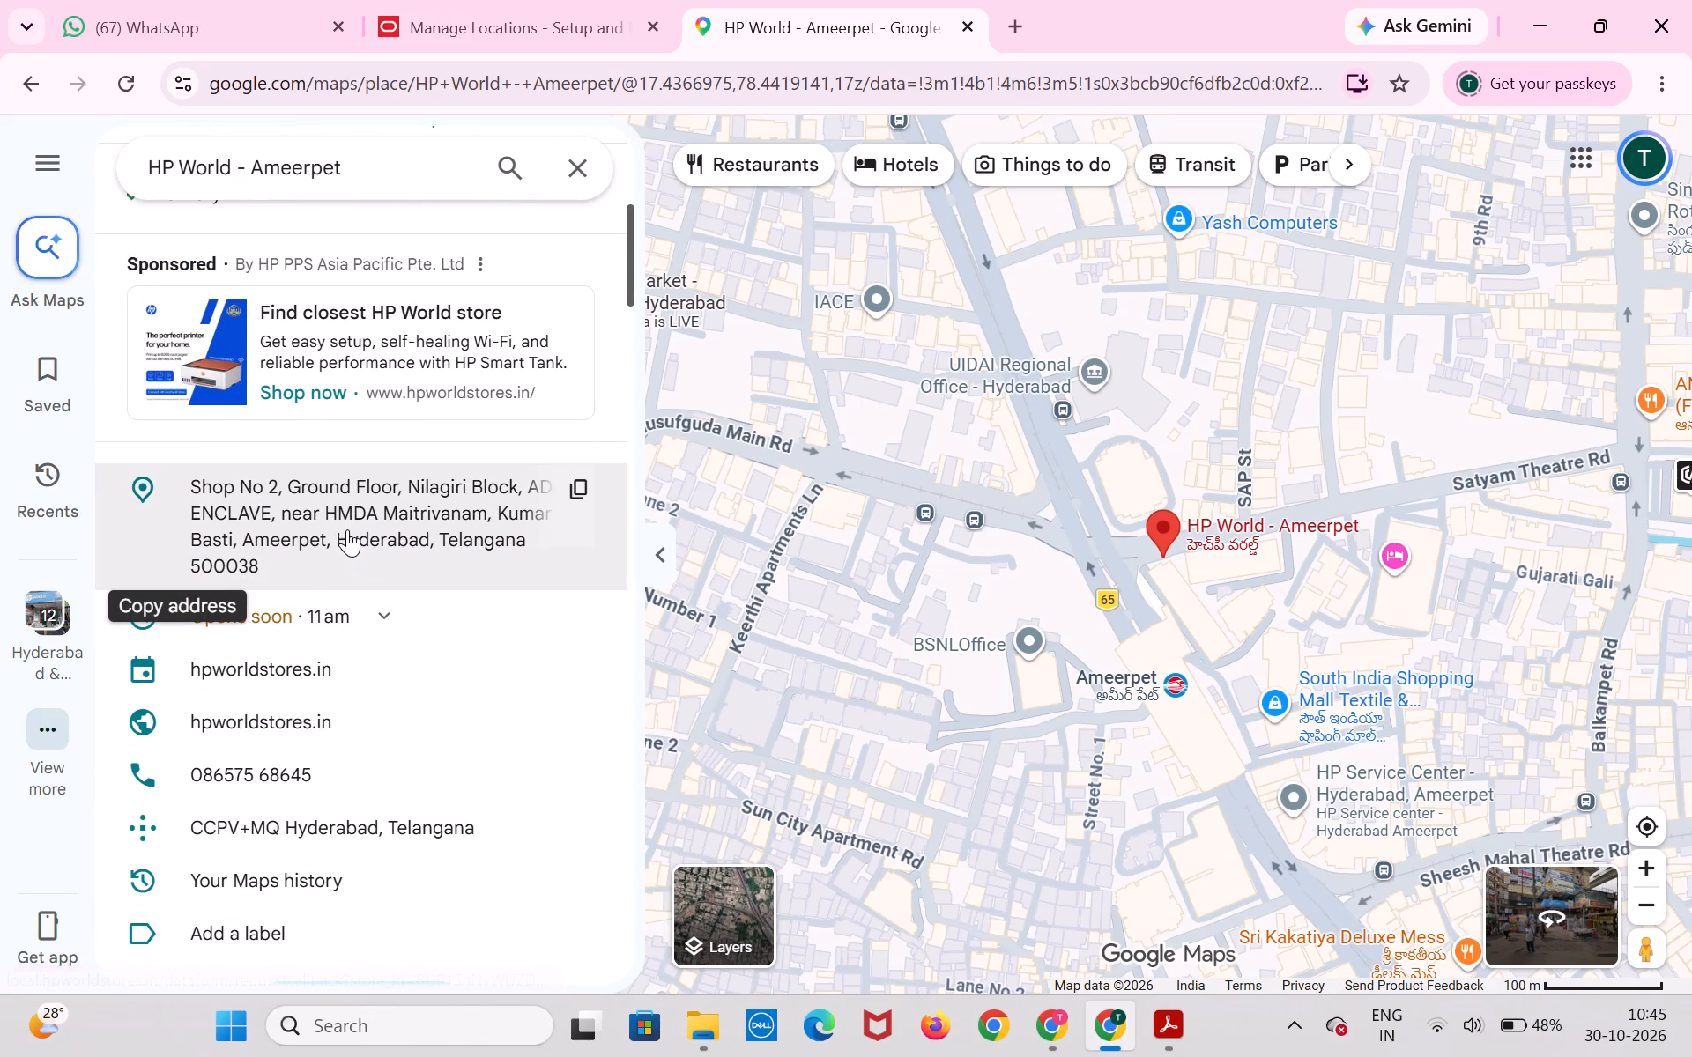
{"action": "left_click", "coordinate": [575, 493]}
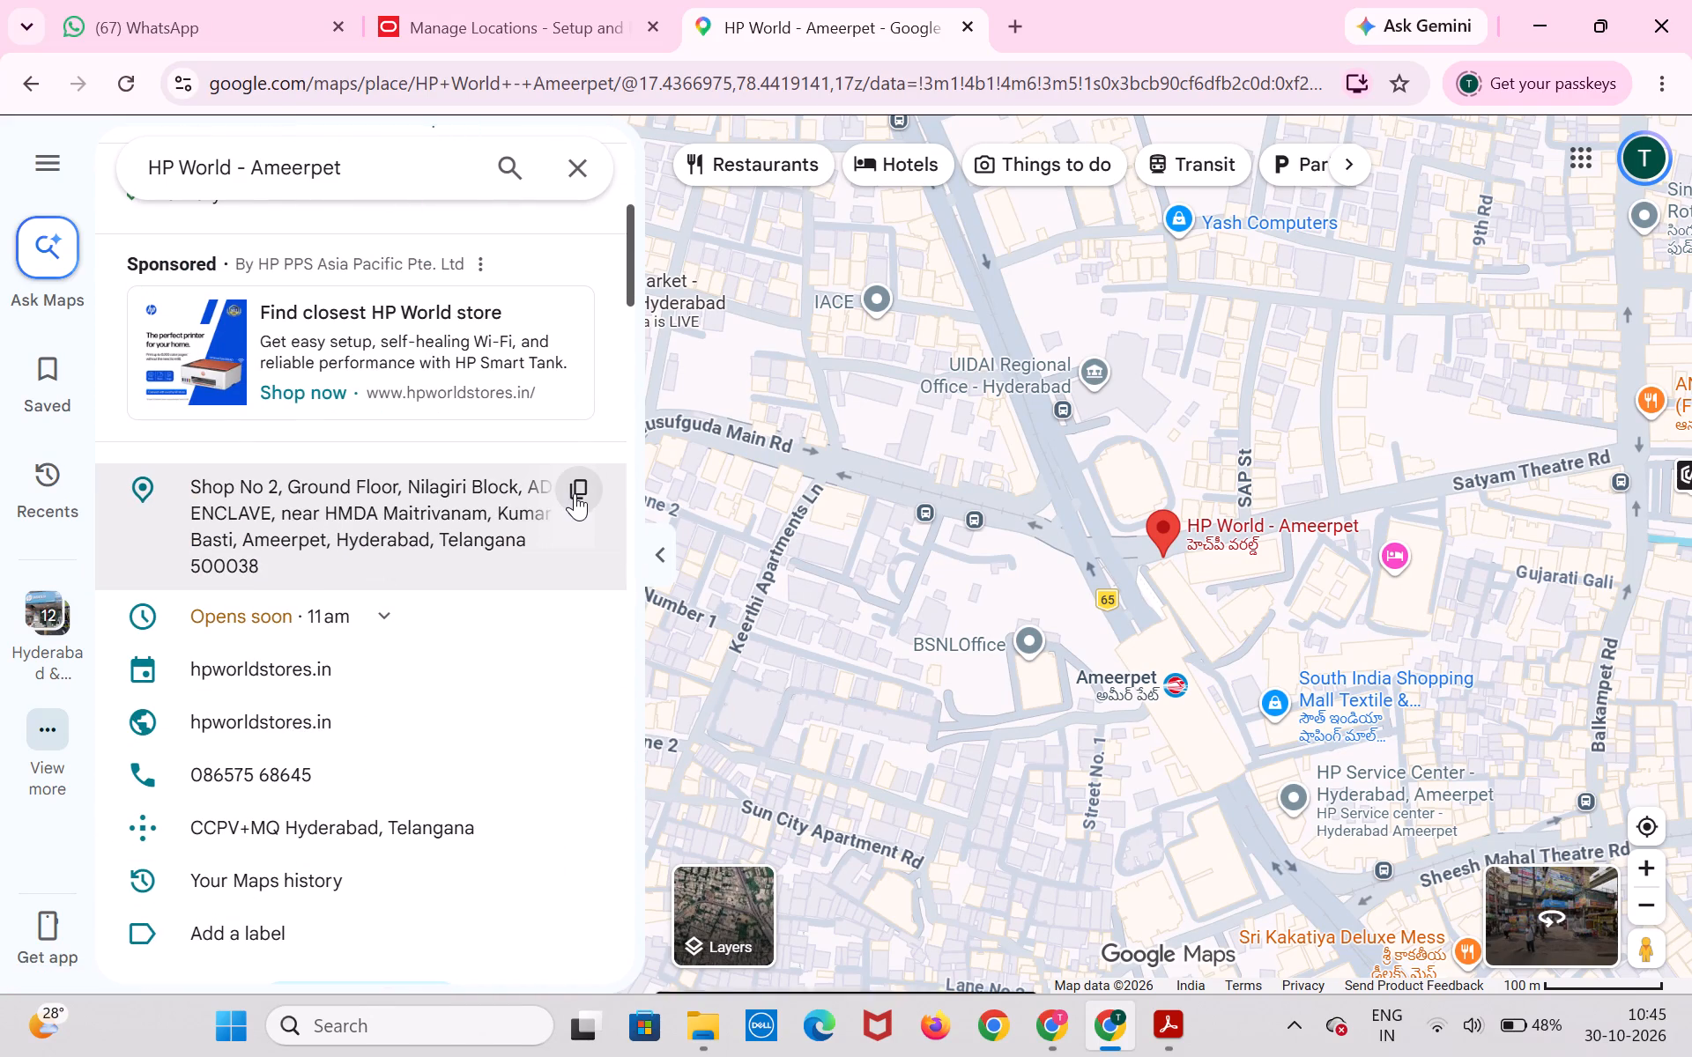
Paste the copied store address into Address Line 1 of the new location's main address.
{"action": "left_click", "coordinate": [570, 18]}
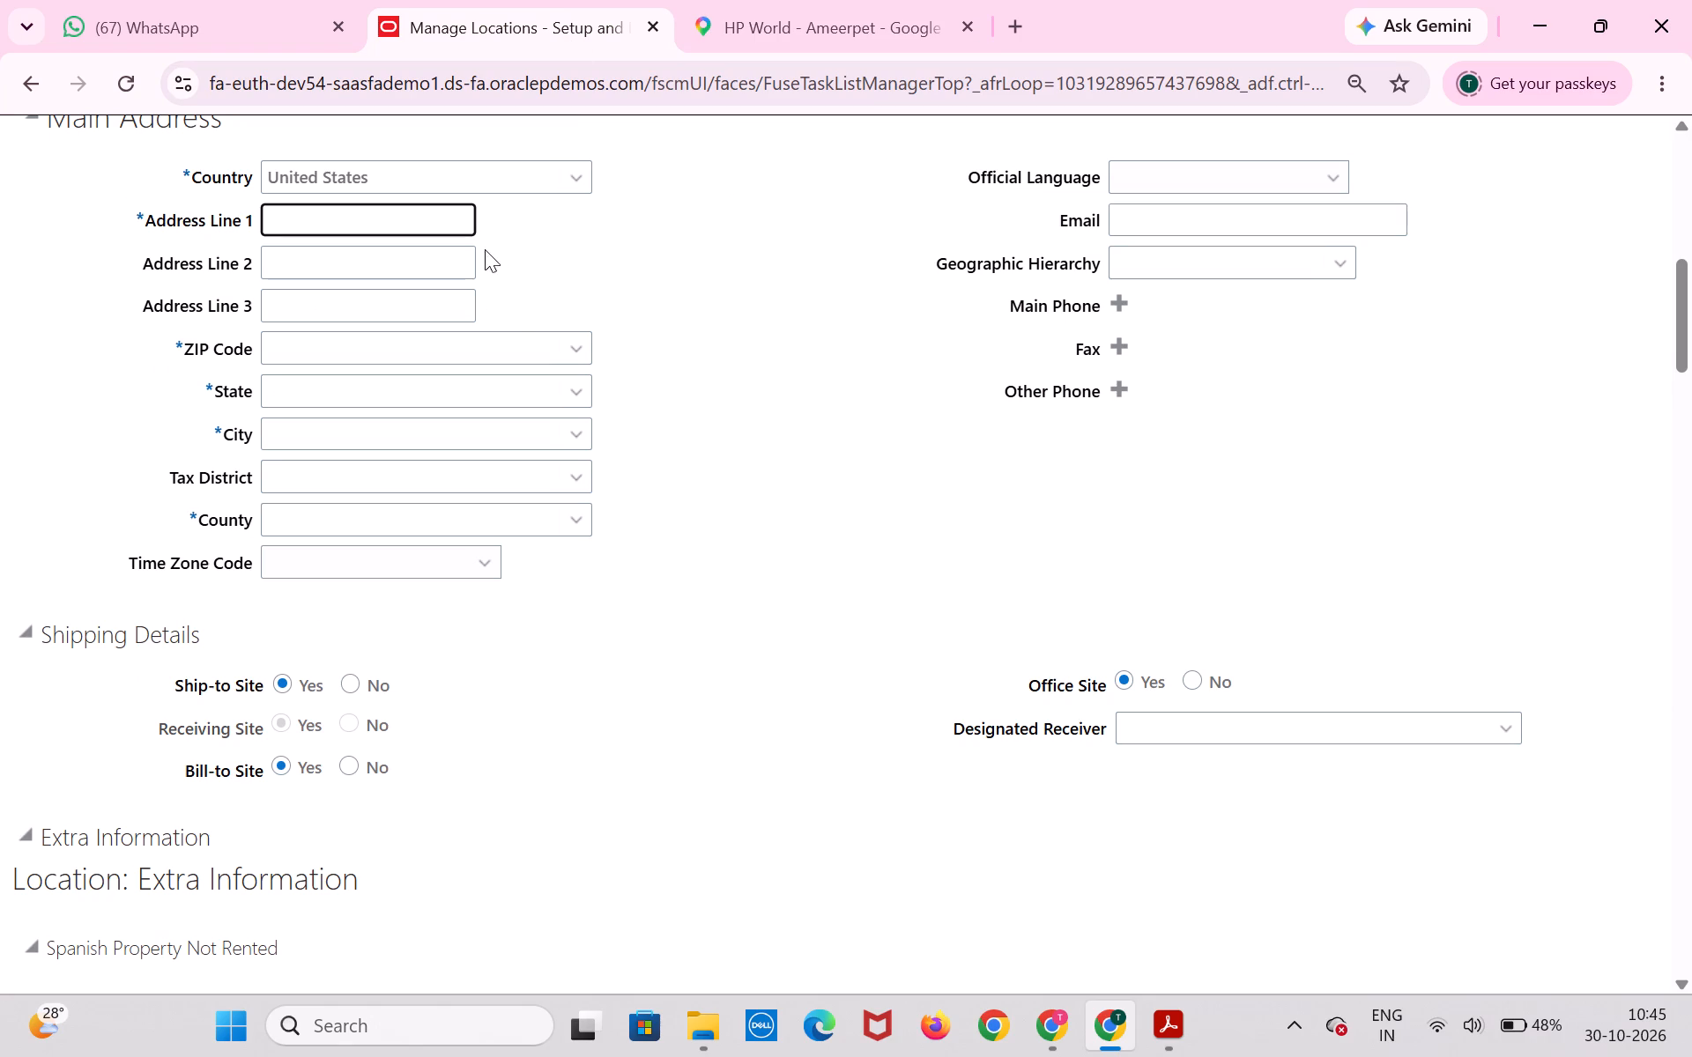
{"action": "key", "text": "ctrl+v"}
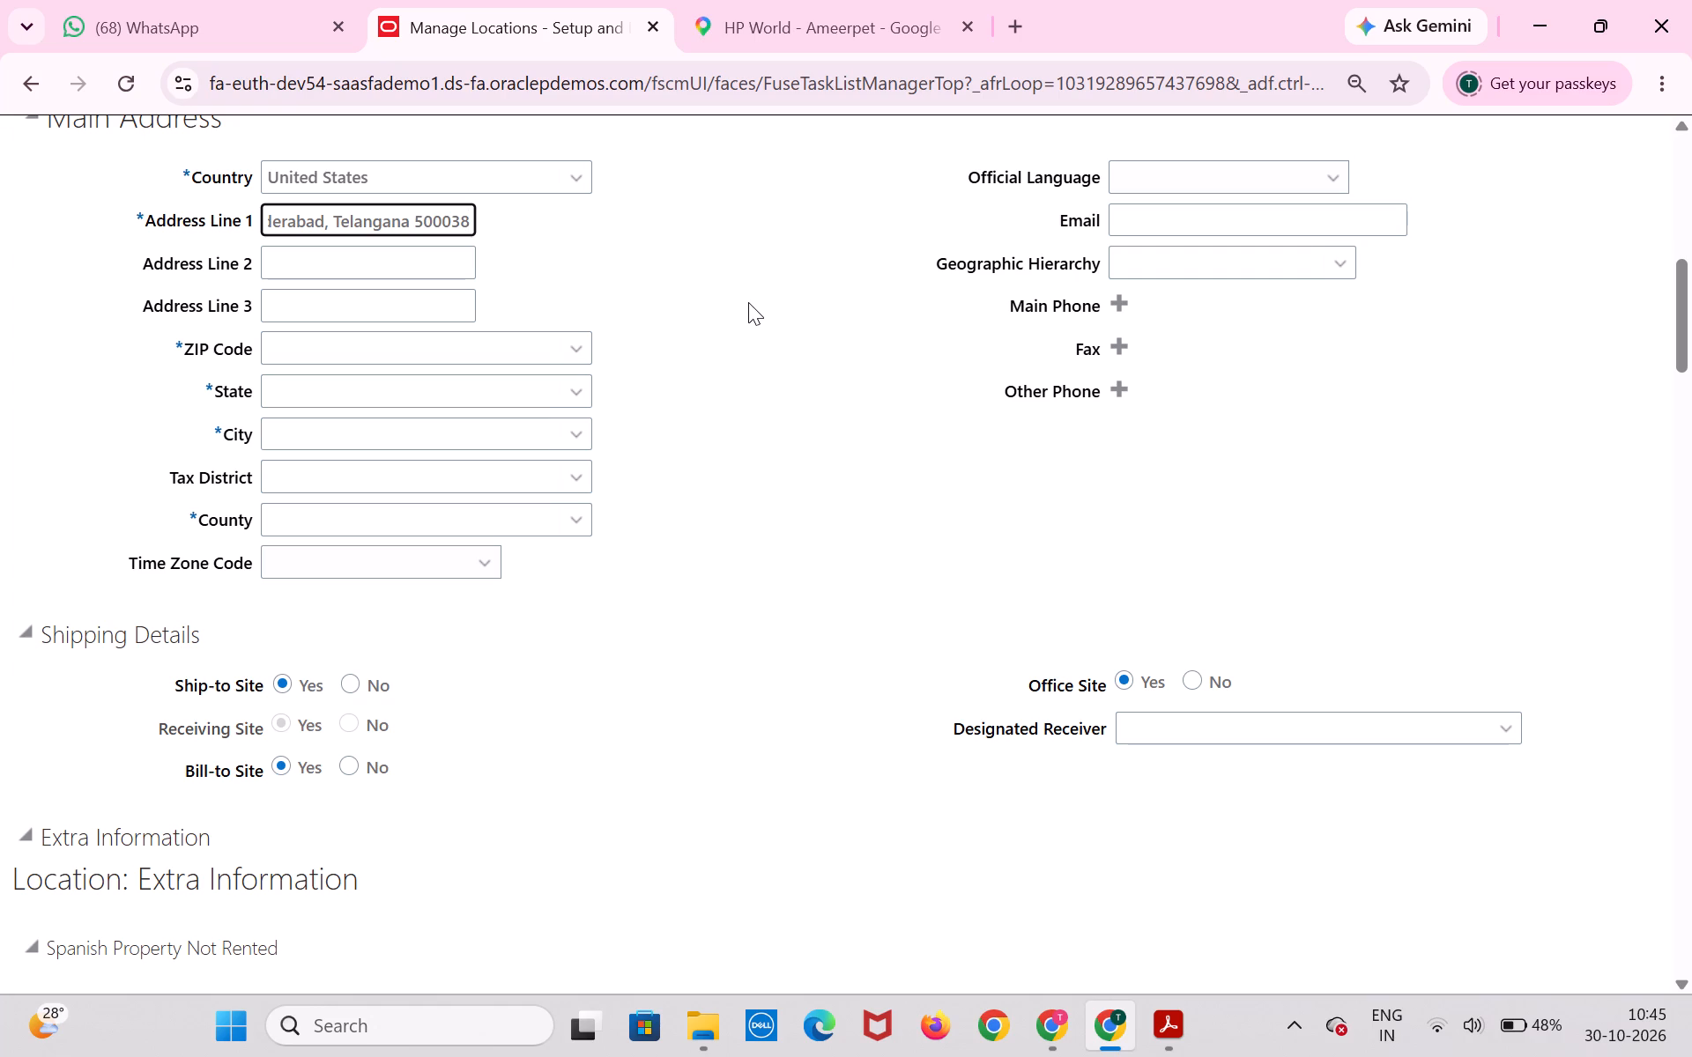
{"action": "key", "text": "Return"}
Look over the location form, then in Acrobat check the guide's address example and the review and submit instructions.
{"action": "scroll", "coordinate": [748, 302], "scroll_direction": "down", "scroll_amount": 12}
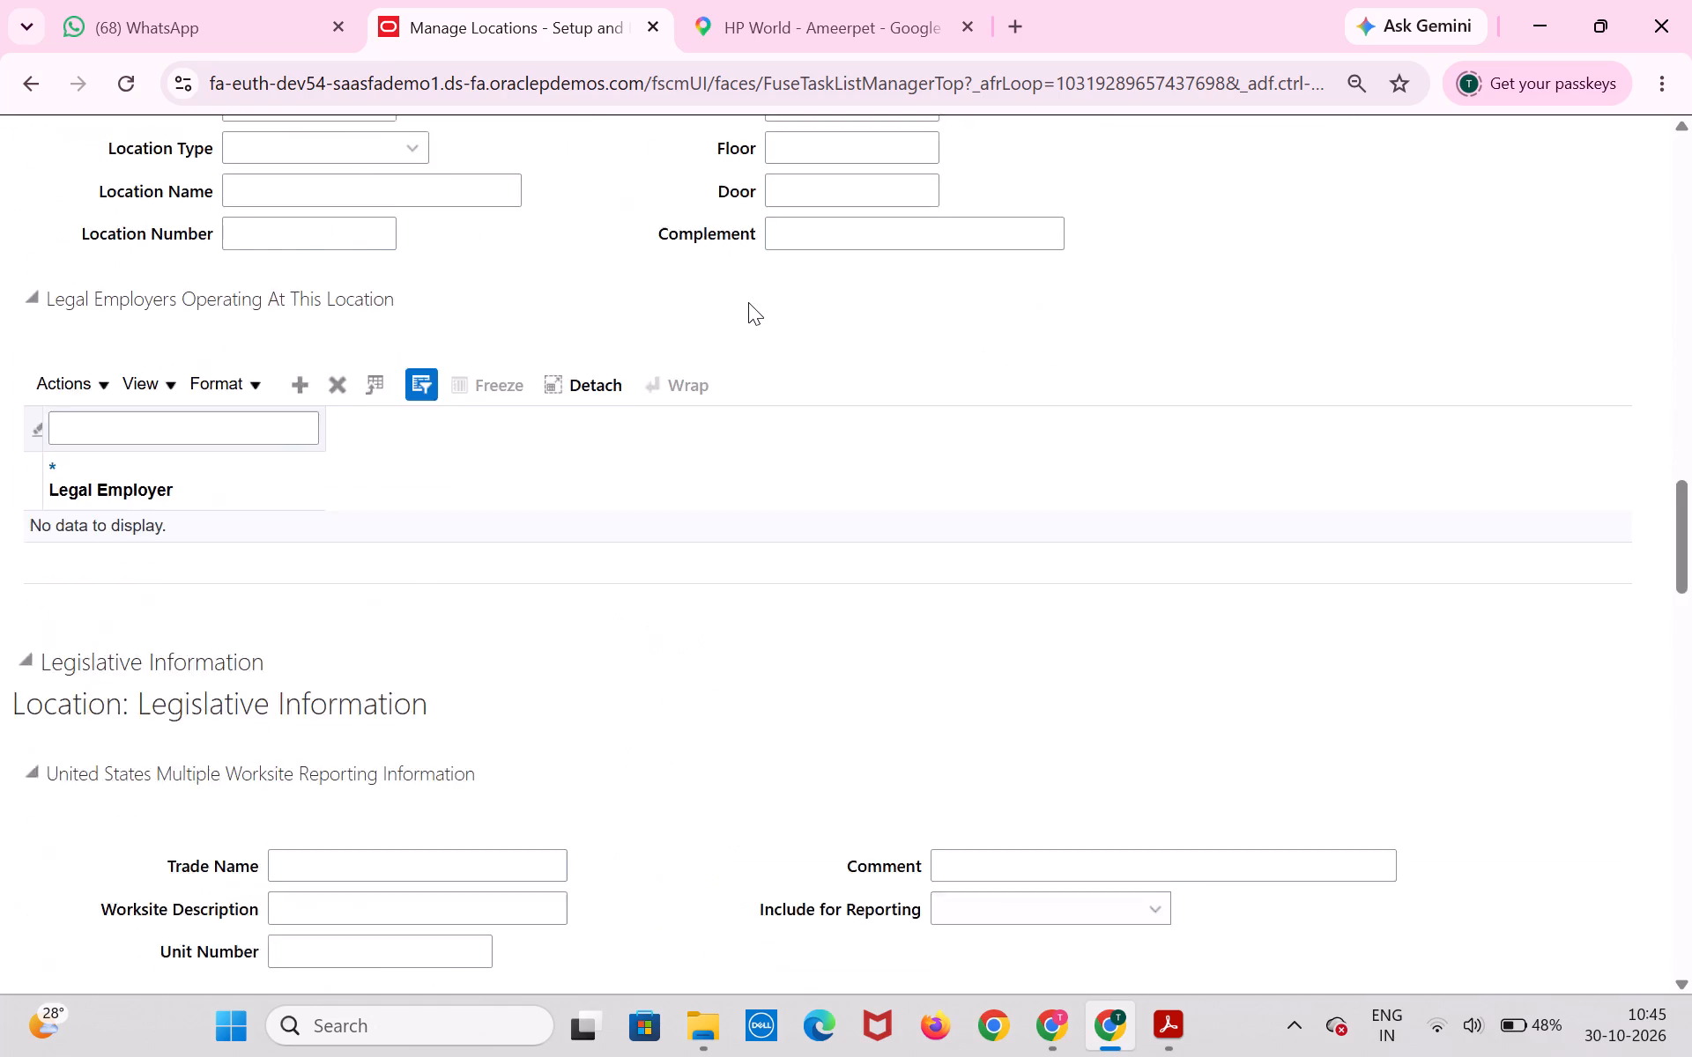
{"action": "scroll", "coordinate": [748, 302], "scroll_direction": "down", "scroll_amount": 2}
{"action": "scroll", "coordinate": [748, 302], "scroll_direction": "up", "scroll_amount": 20}
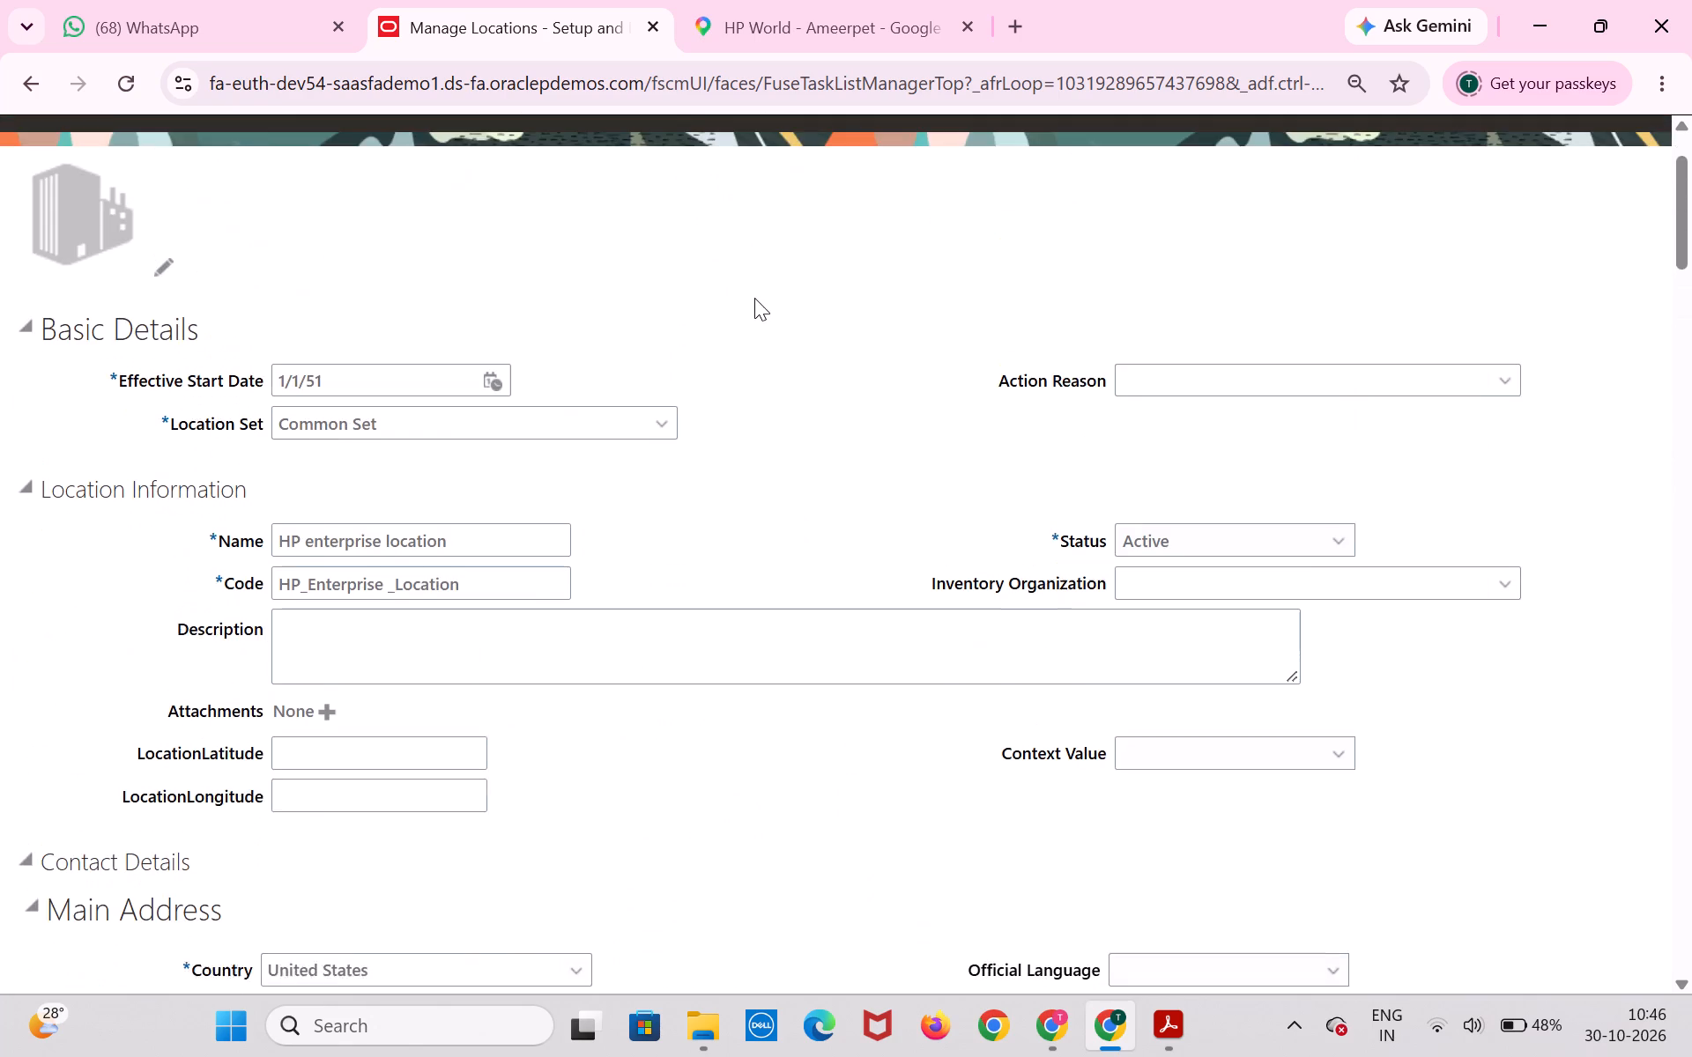
{"action": "scroll", "coordinate": [755, 298], "scroll_direction": "up", "scroll_amount": 9}
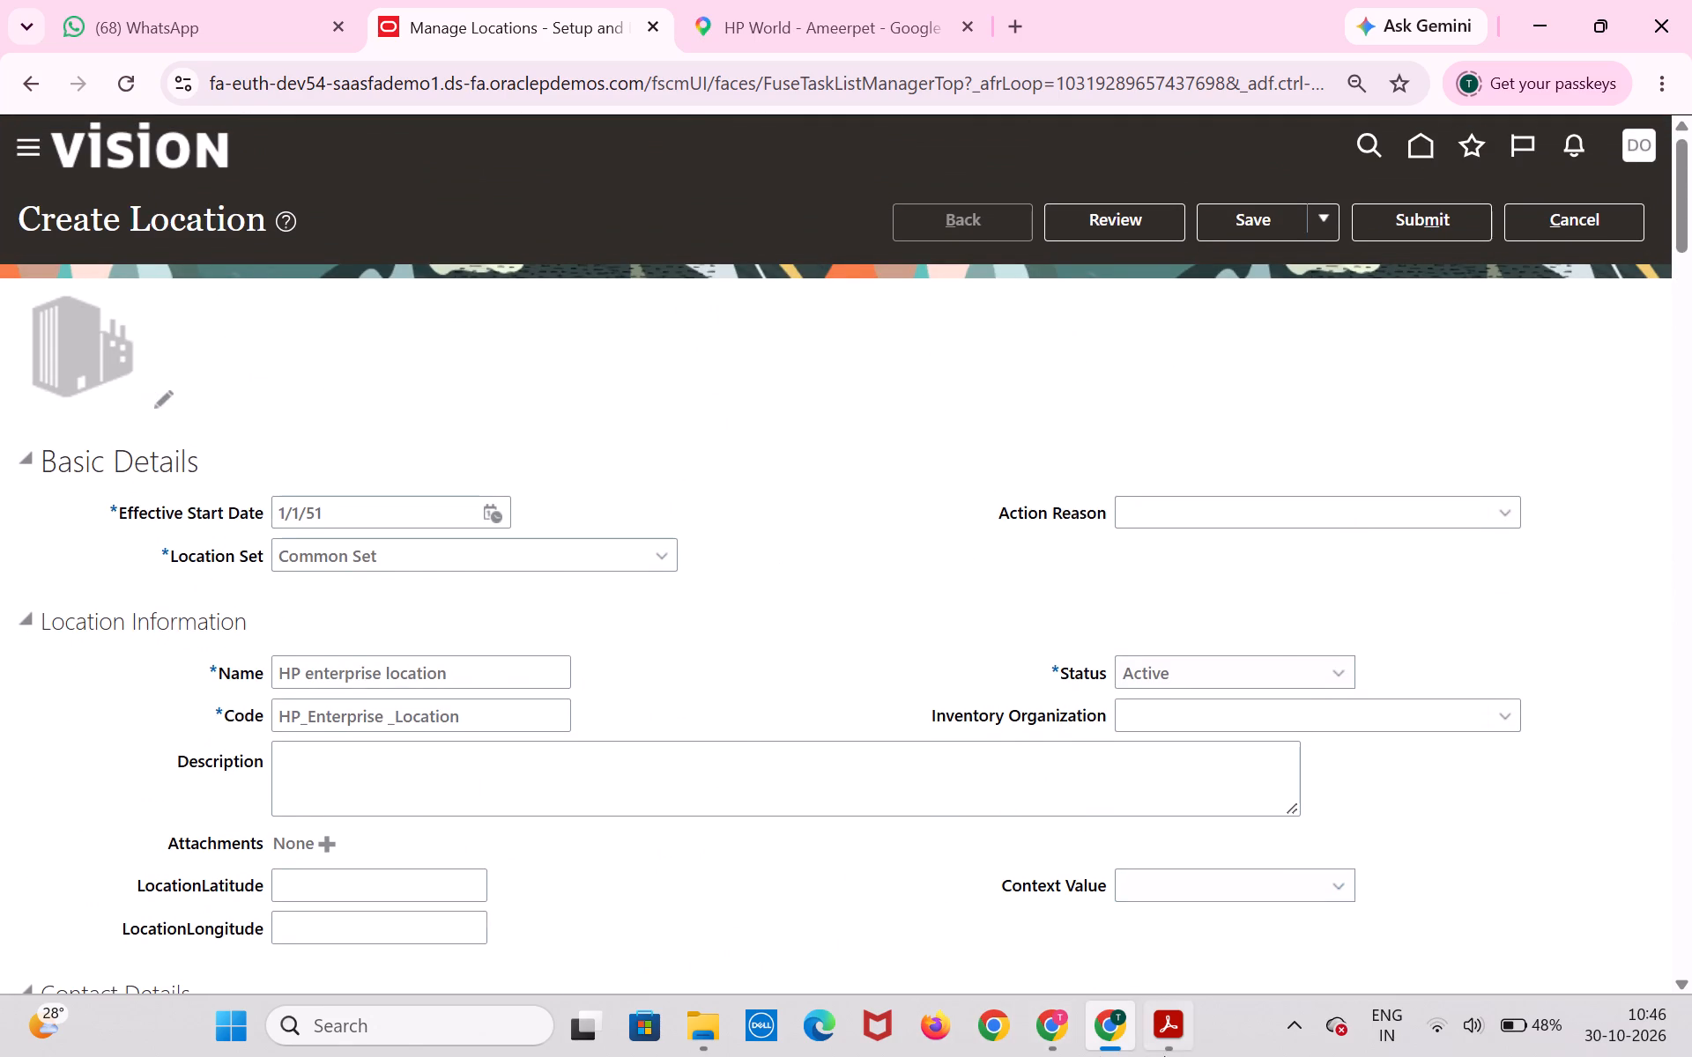
{"action": "left_click", "coordinate": [1172, 1024]}
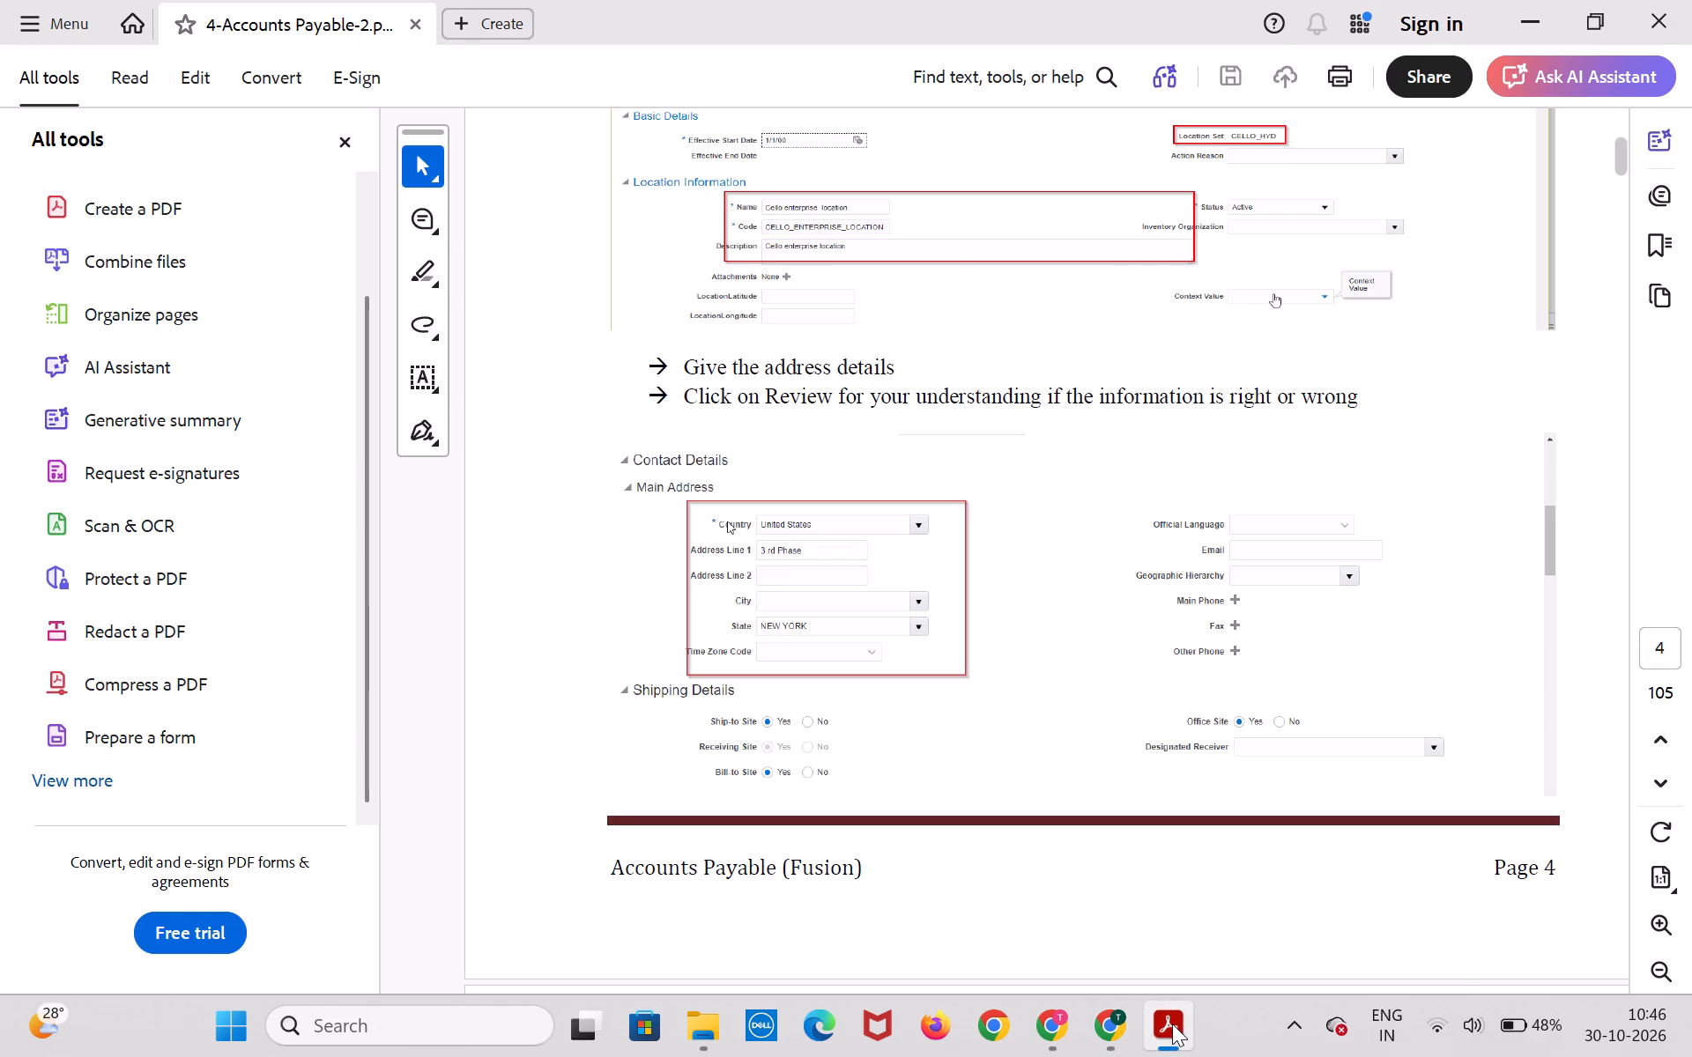
{"action": "scroll", "coordinate": [1142, 754], "scroll_direction": "down", "scroll_amount": 5}
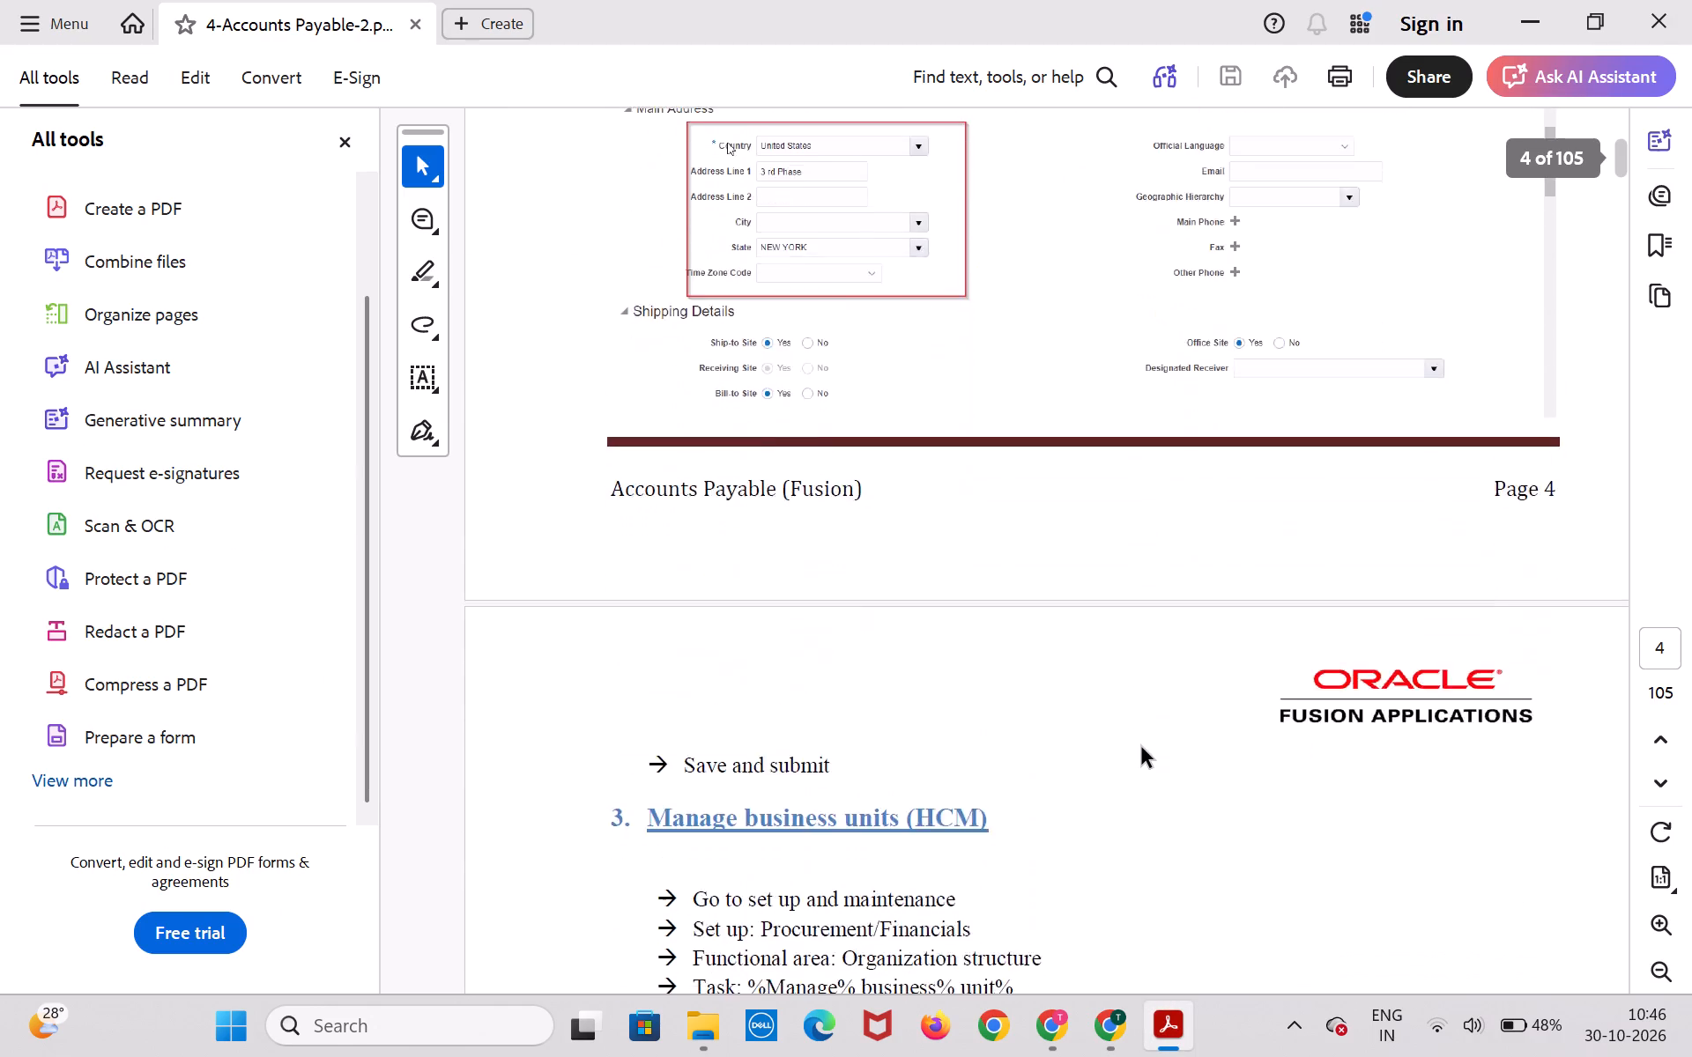
{"action": "scroll", "coordinate": [1142, 747], "scroll_direction": "up", "scroll_amount": 2}
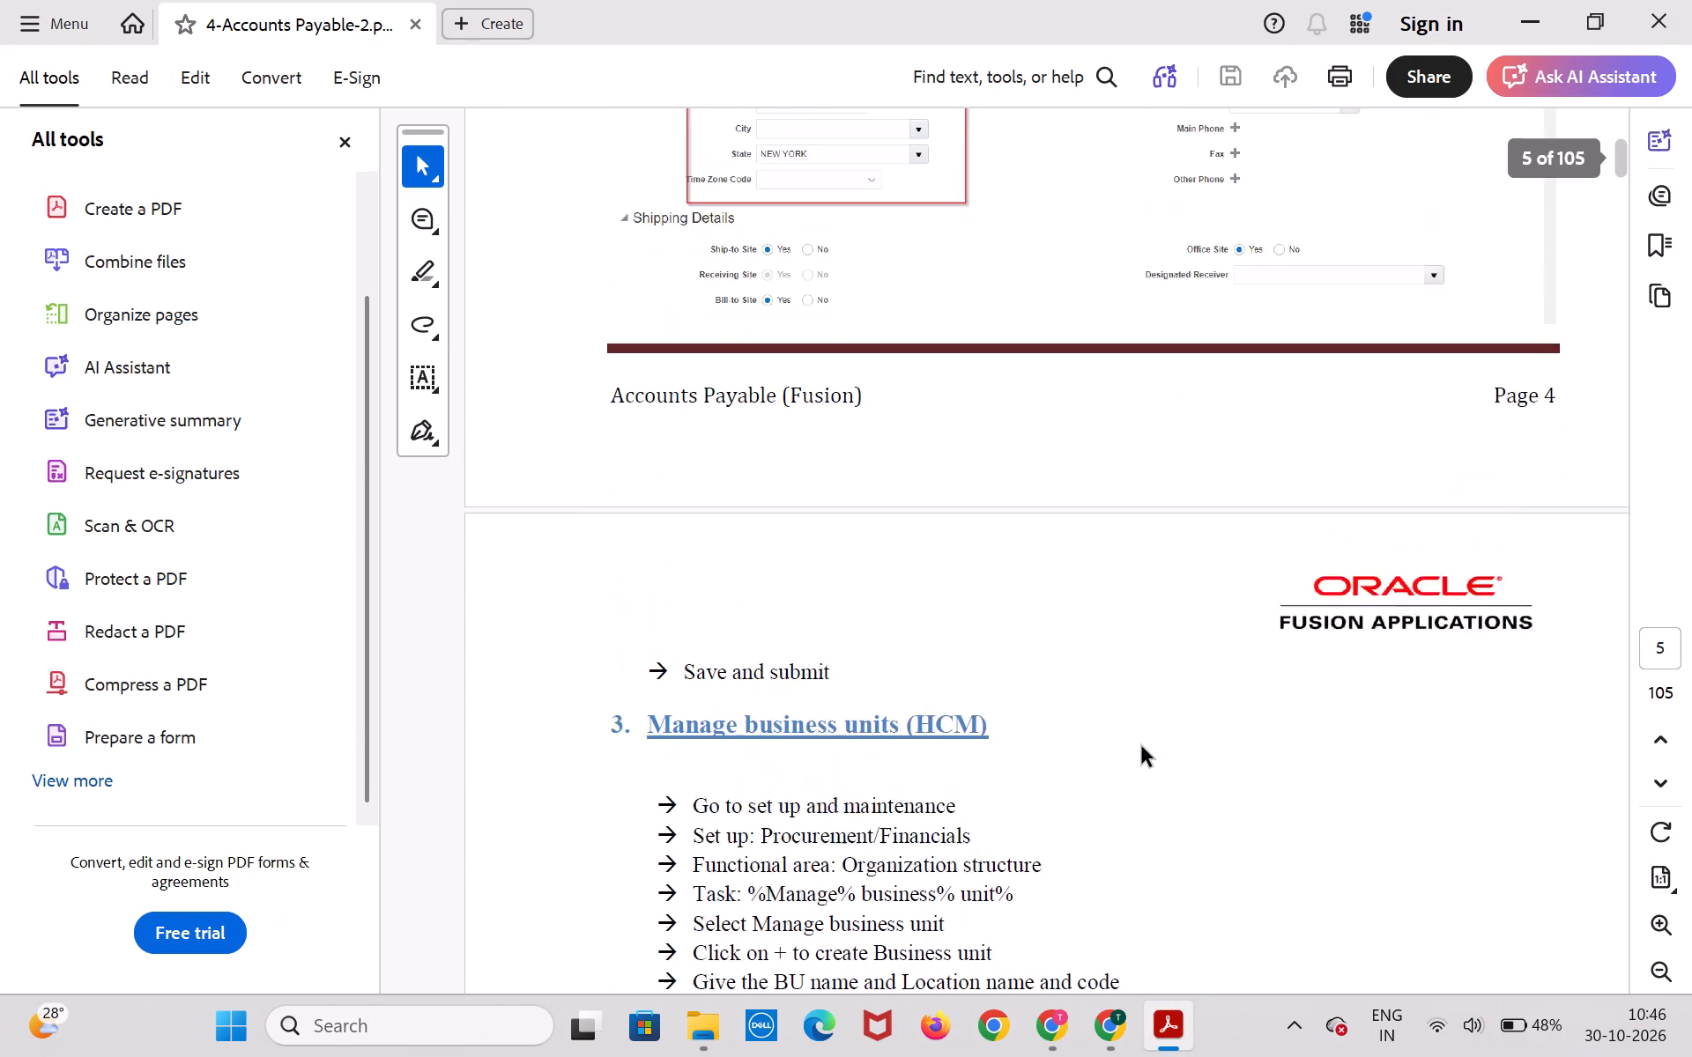
{"action": "scroll", "coordinate": [1142, 743], "scroll_direction": "up", "scroll_amount": 3}
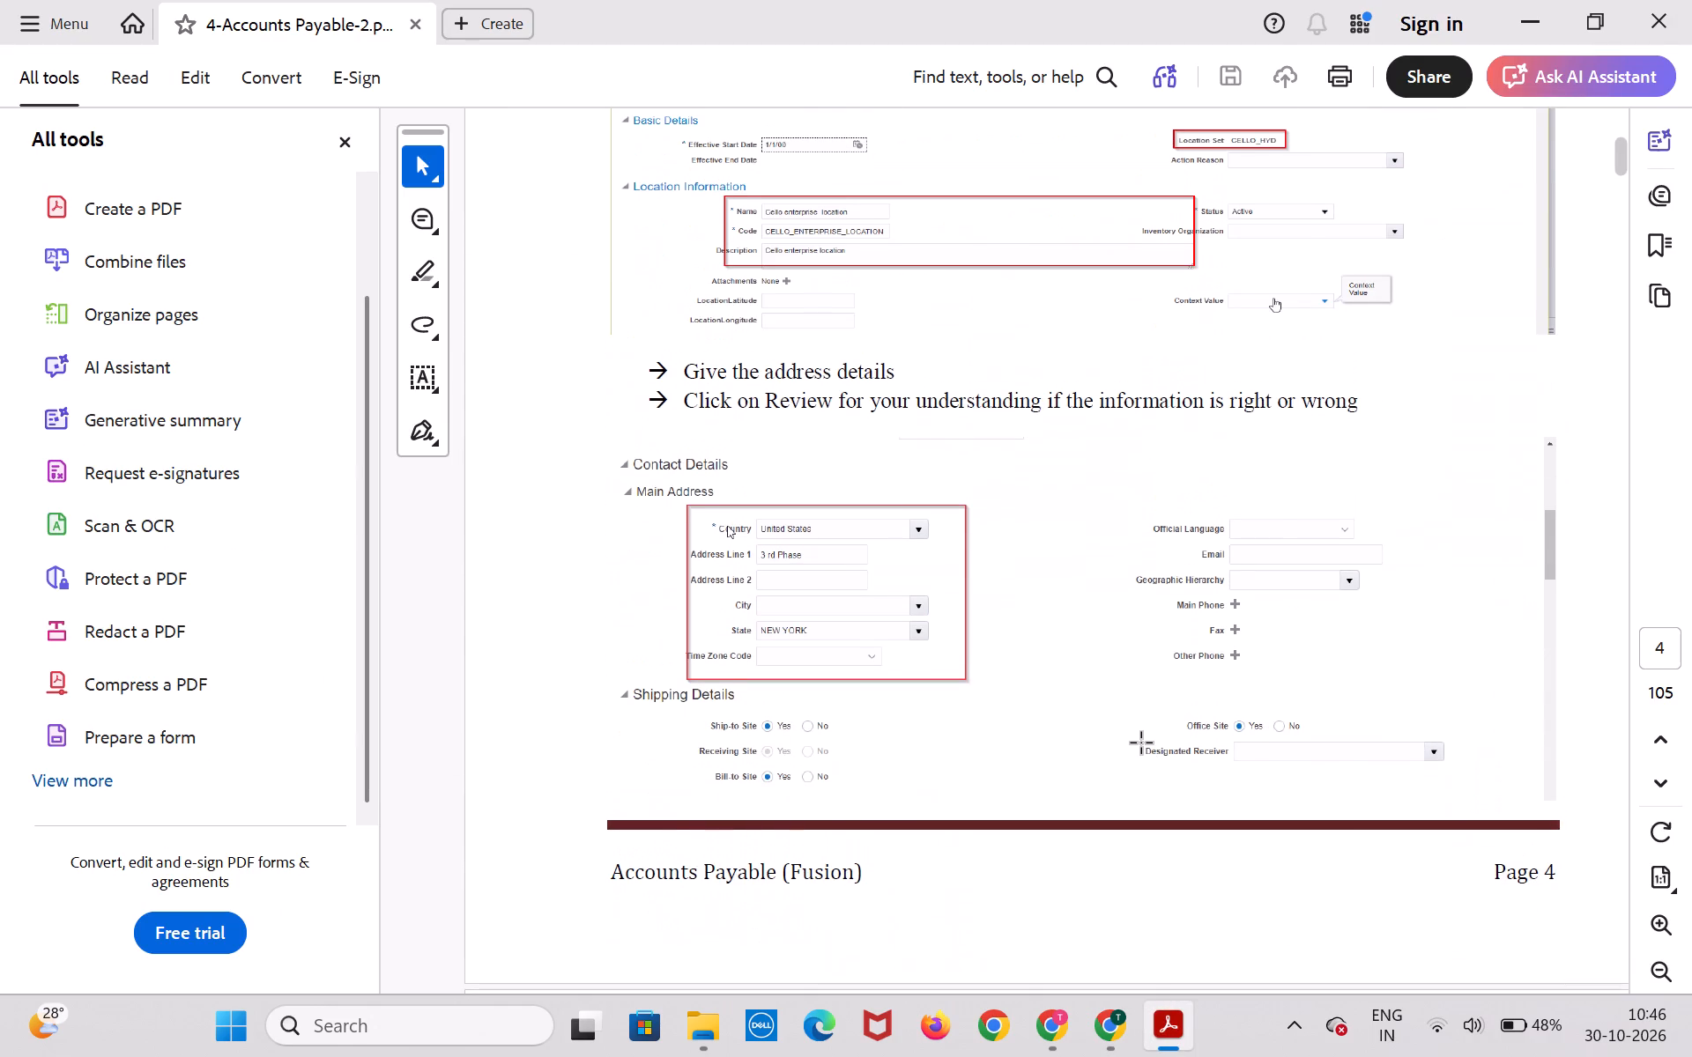
{"action": "scroll", "coordinate": [1142, 743], "scroll_direction": "down", "scroll_amount": 5}
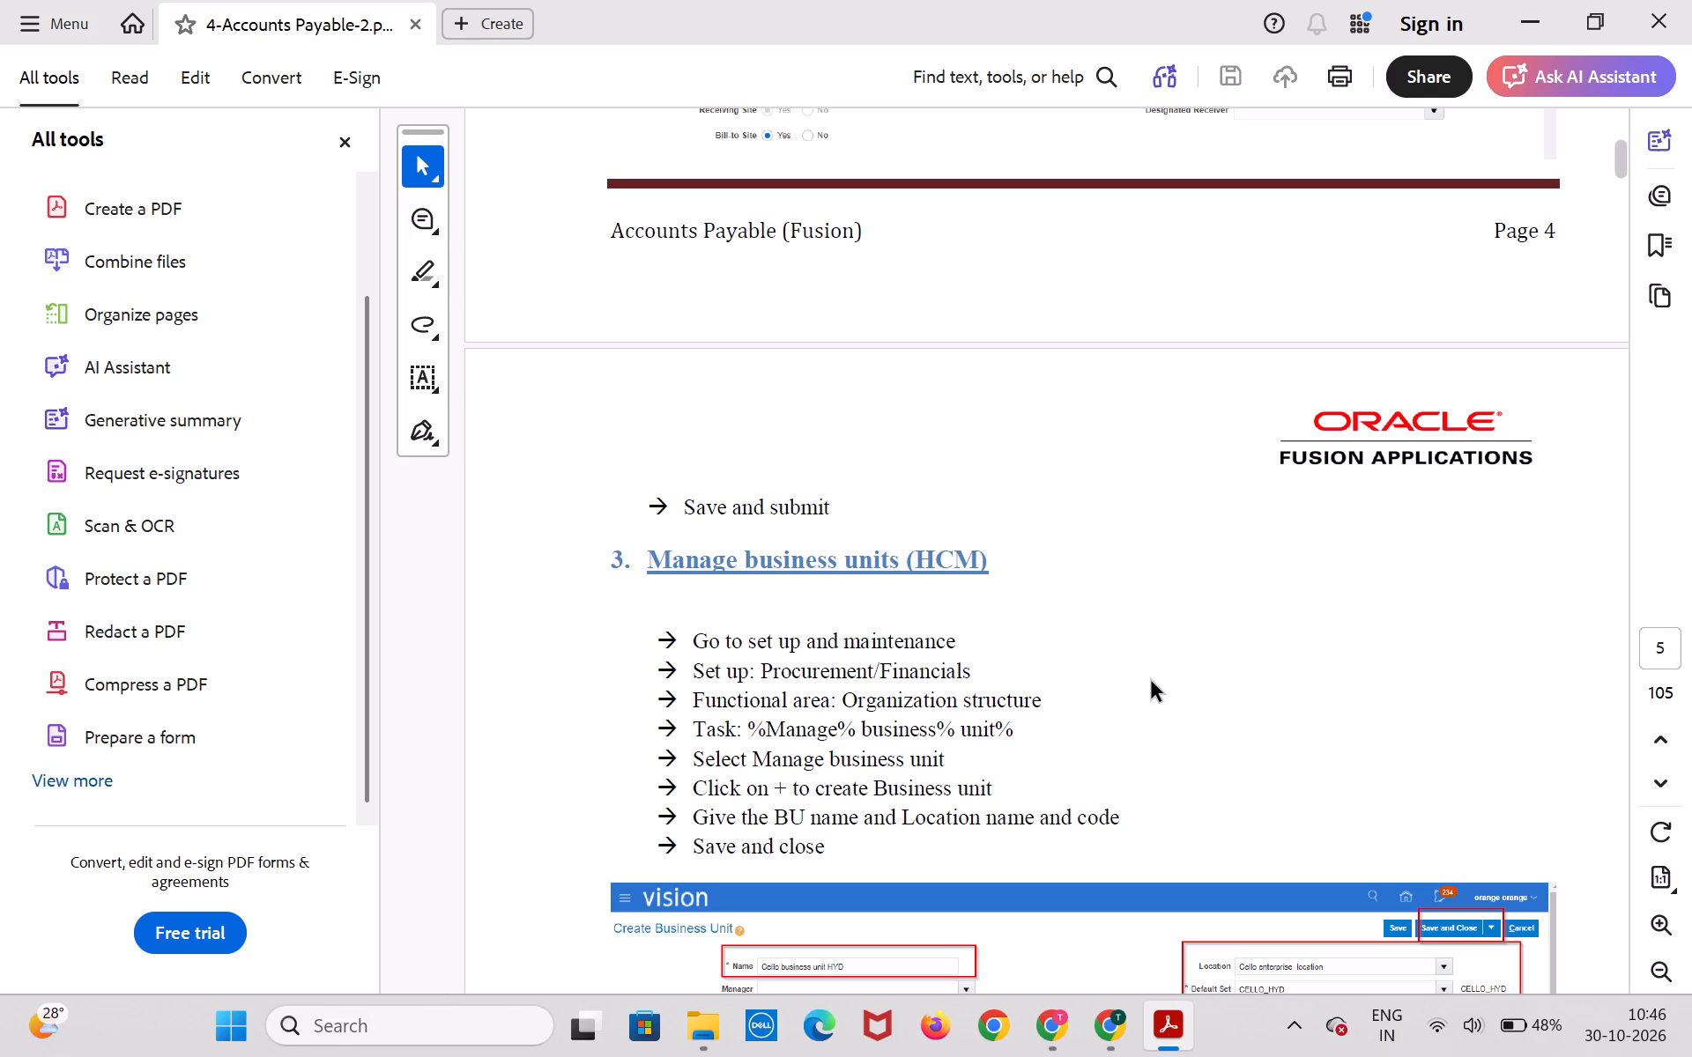
{"action": "scroll", "coordinate": [1153, 682], "scroll_direction": "up", "scroll_amount": 2}
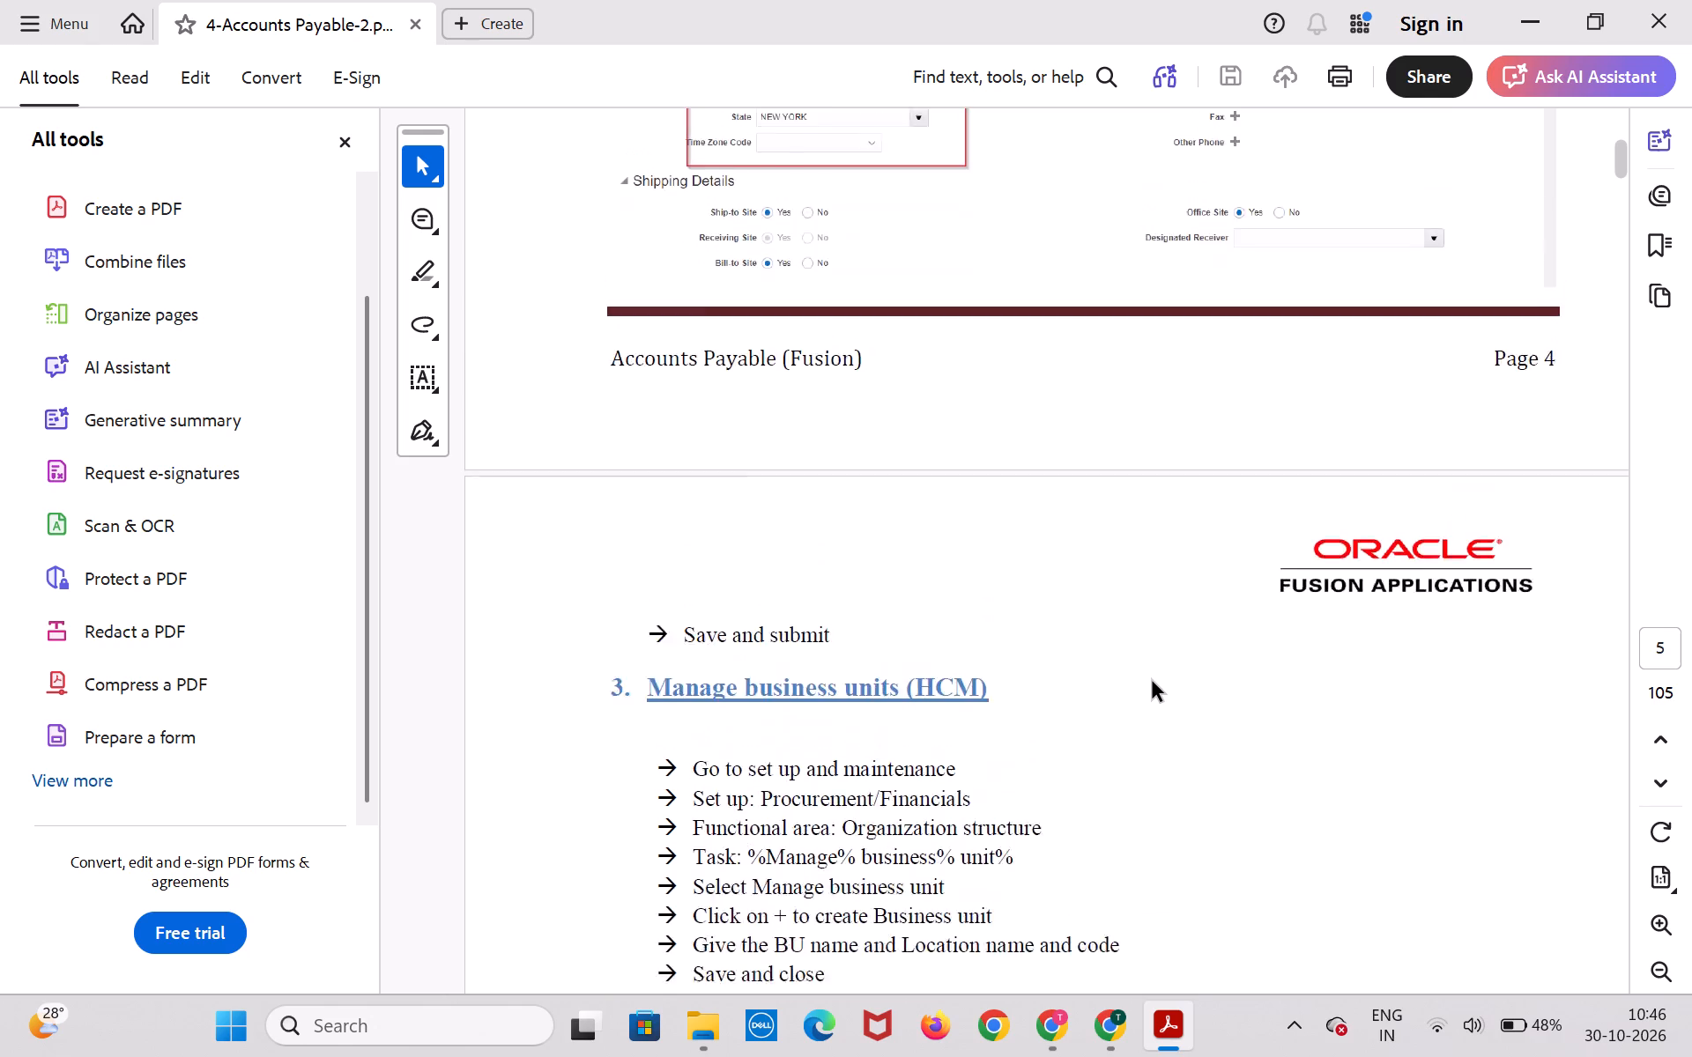
{"action": "scroll", "coordinate": [1153, 682], "scroll_direction": "up", "scroll_amount": 4}
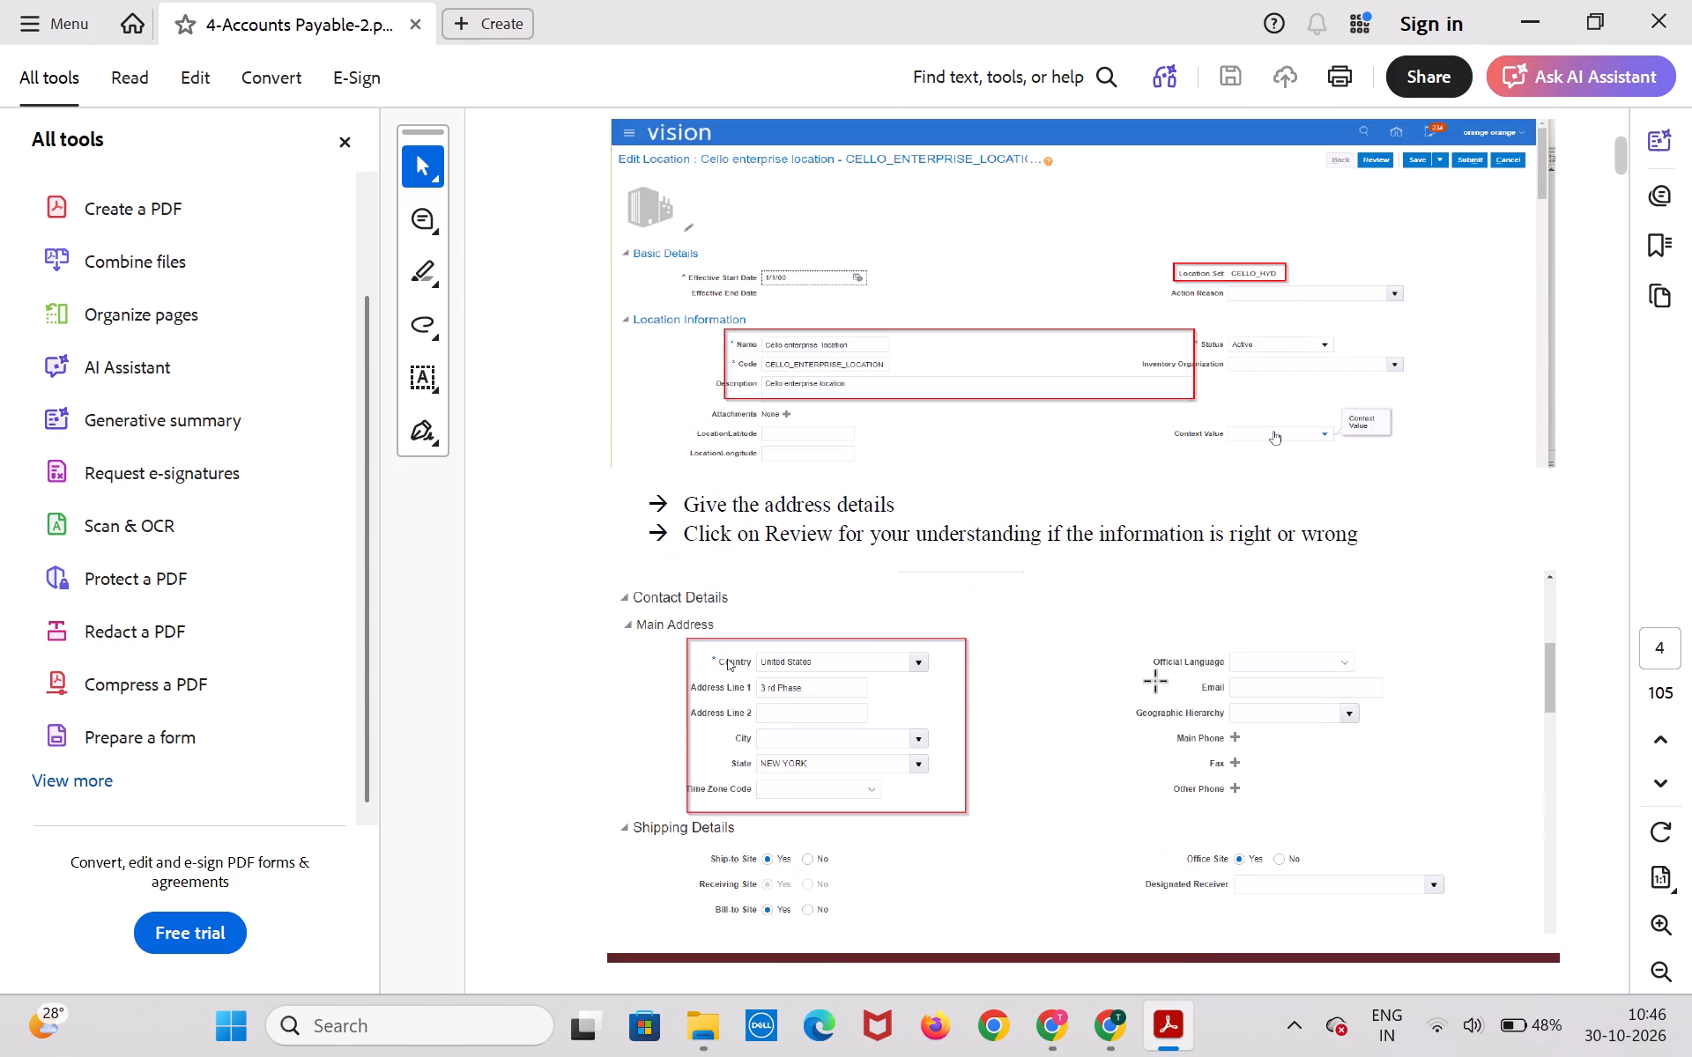
{"action": "scroll", "coordinate": [1163, 673], "scroll_direction": "down", "scroll_amount": 5}
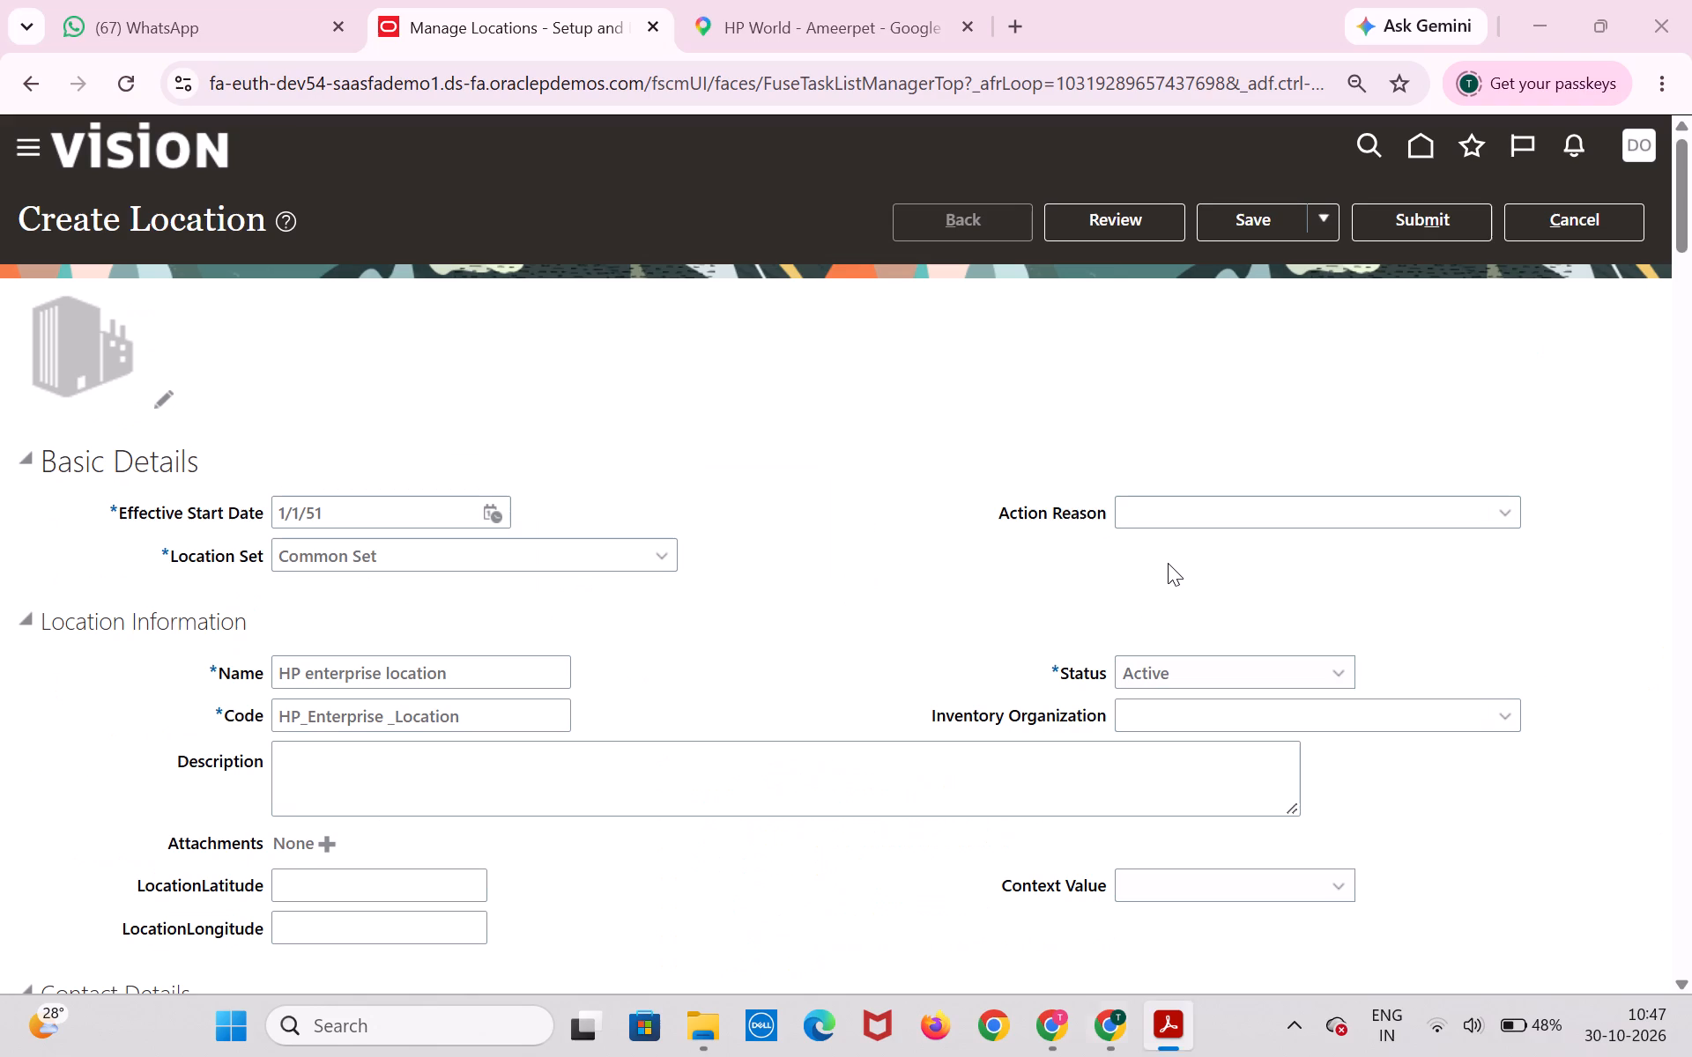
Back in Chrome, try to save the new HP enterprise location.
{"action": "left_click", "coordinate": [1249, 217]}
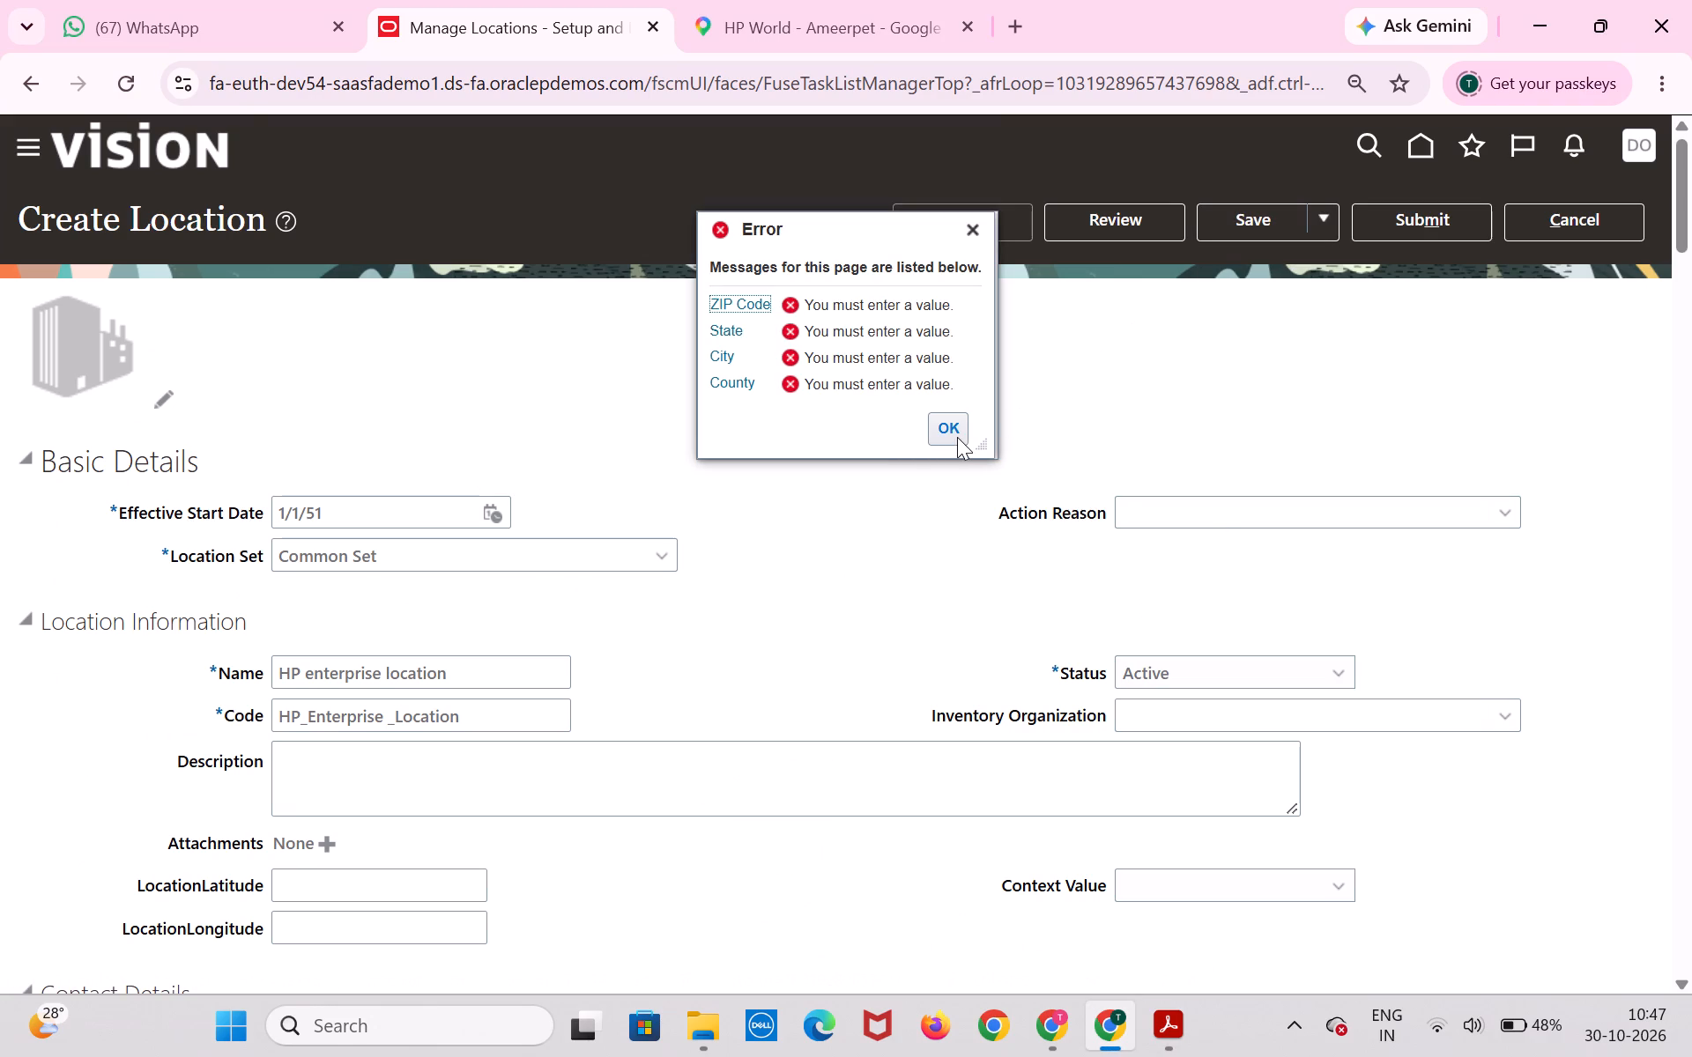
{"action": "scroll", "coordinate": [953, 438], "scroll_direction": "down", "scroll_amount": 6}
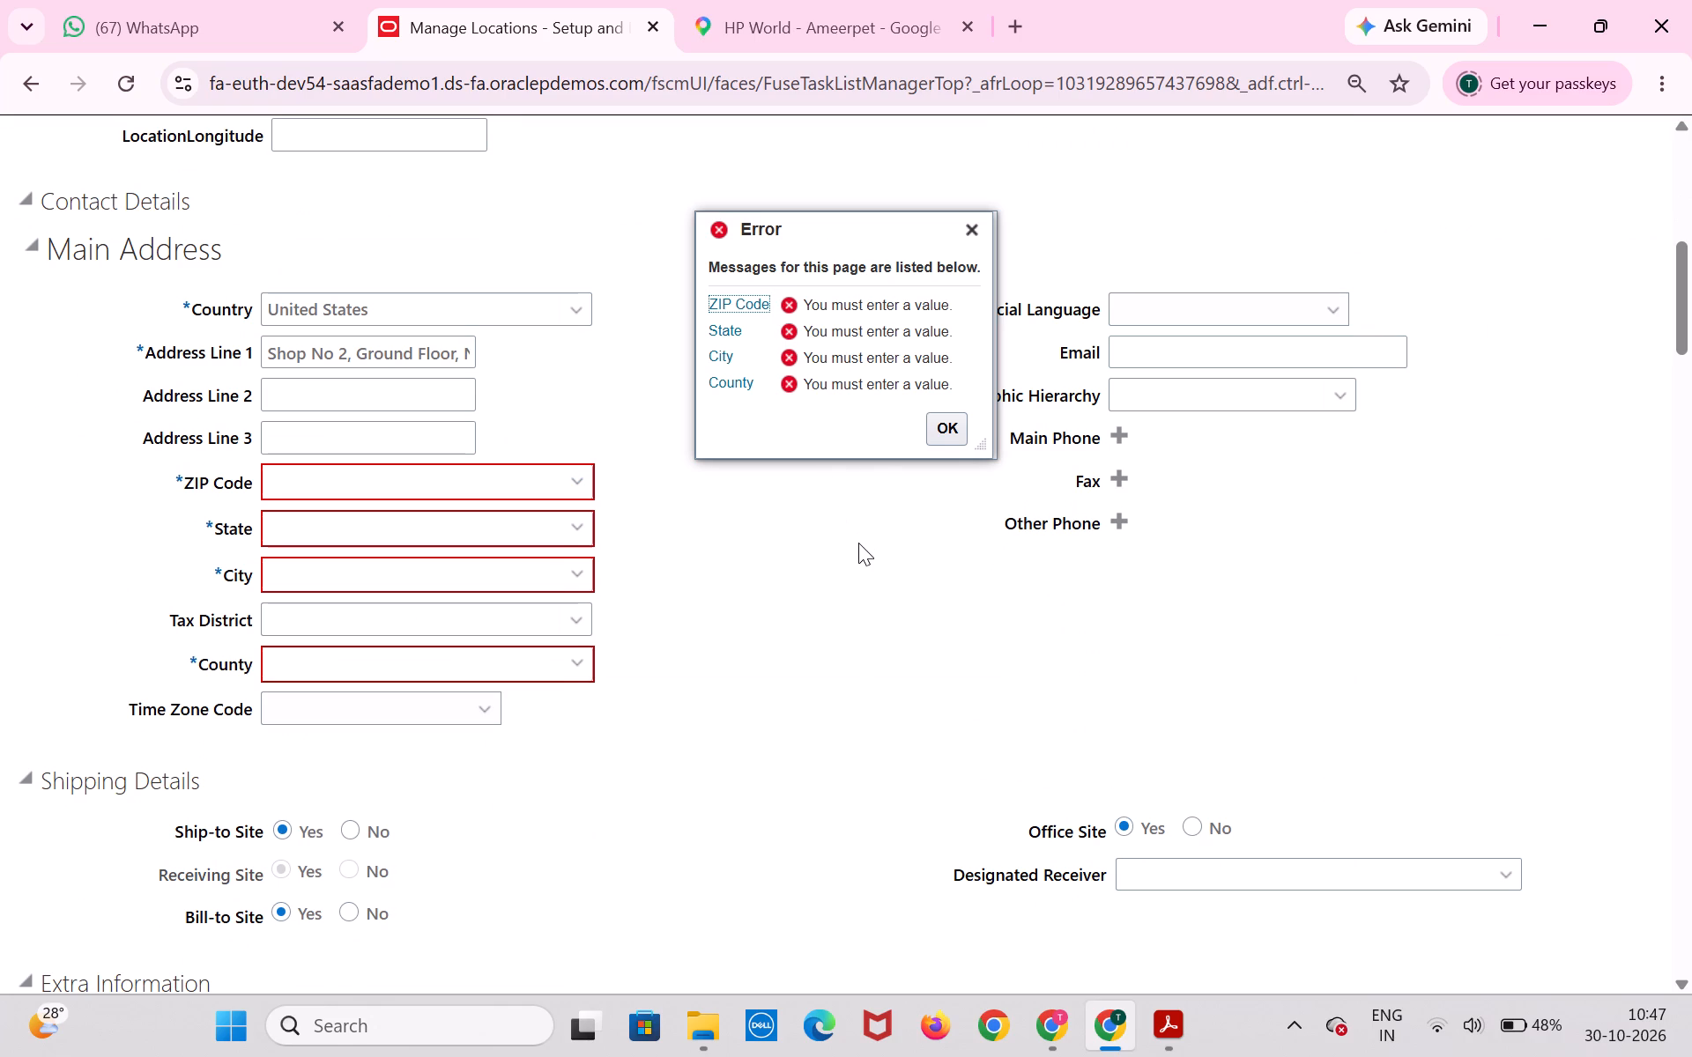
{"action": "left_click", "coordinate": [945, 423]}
Fill in the main address with ZIP code 500038, state Telangana and city Hyderabad.
{"action": "scroll", "coordinate": [719, 516], "scroll_direction": "down", "scroll_amount": 7}
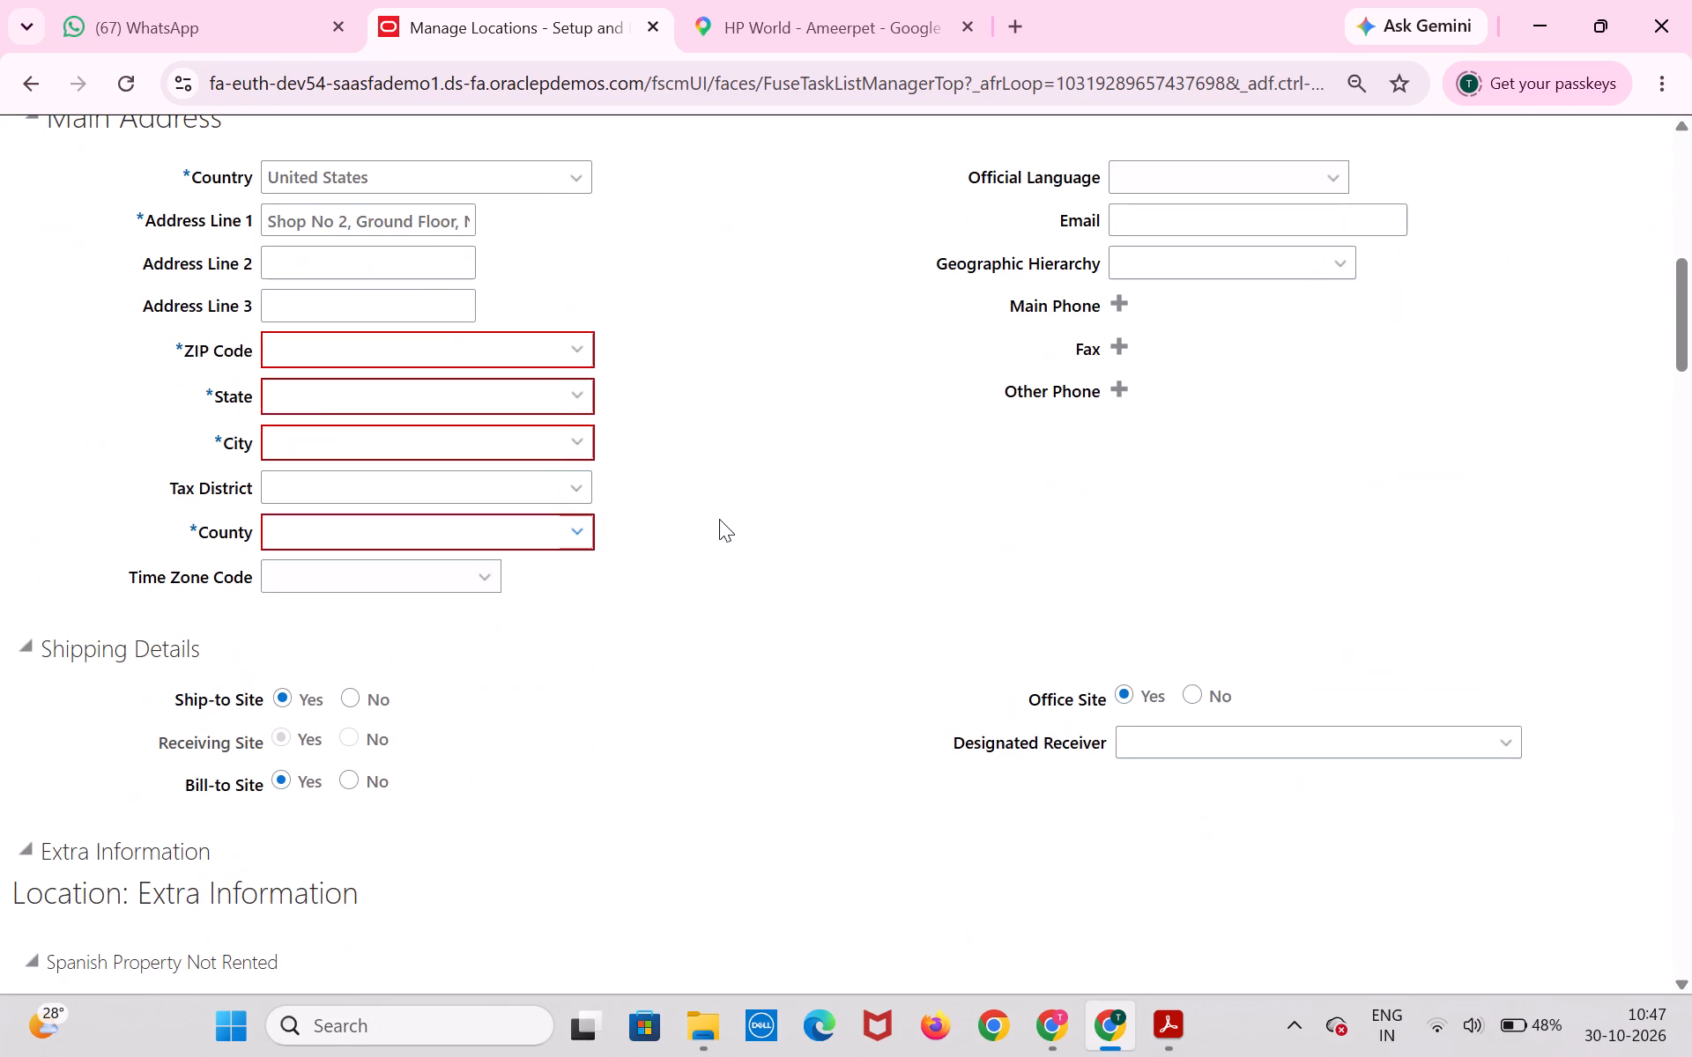
{"action": "left_click", "coordinate": [579, 346]}
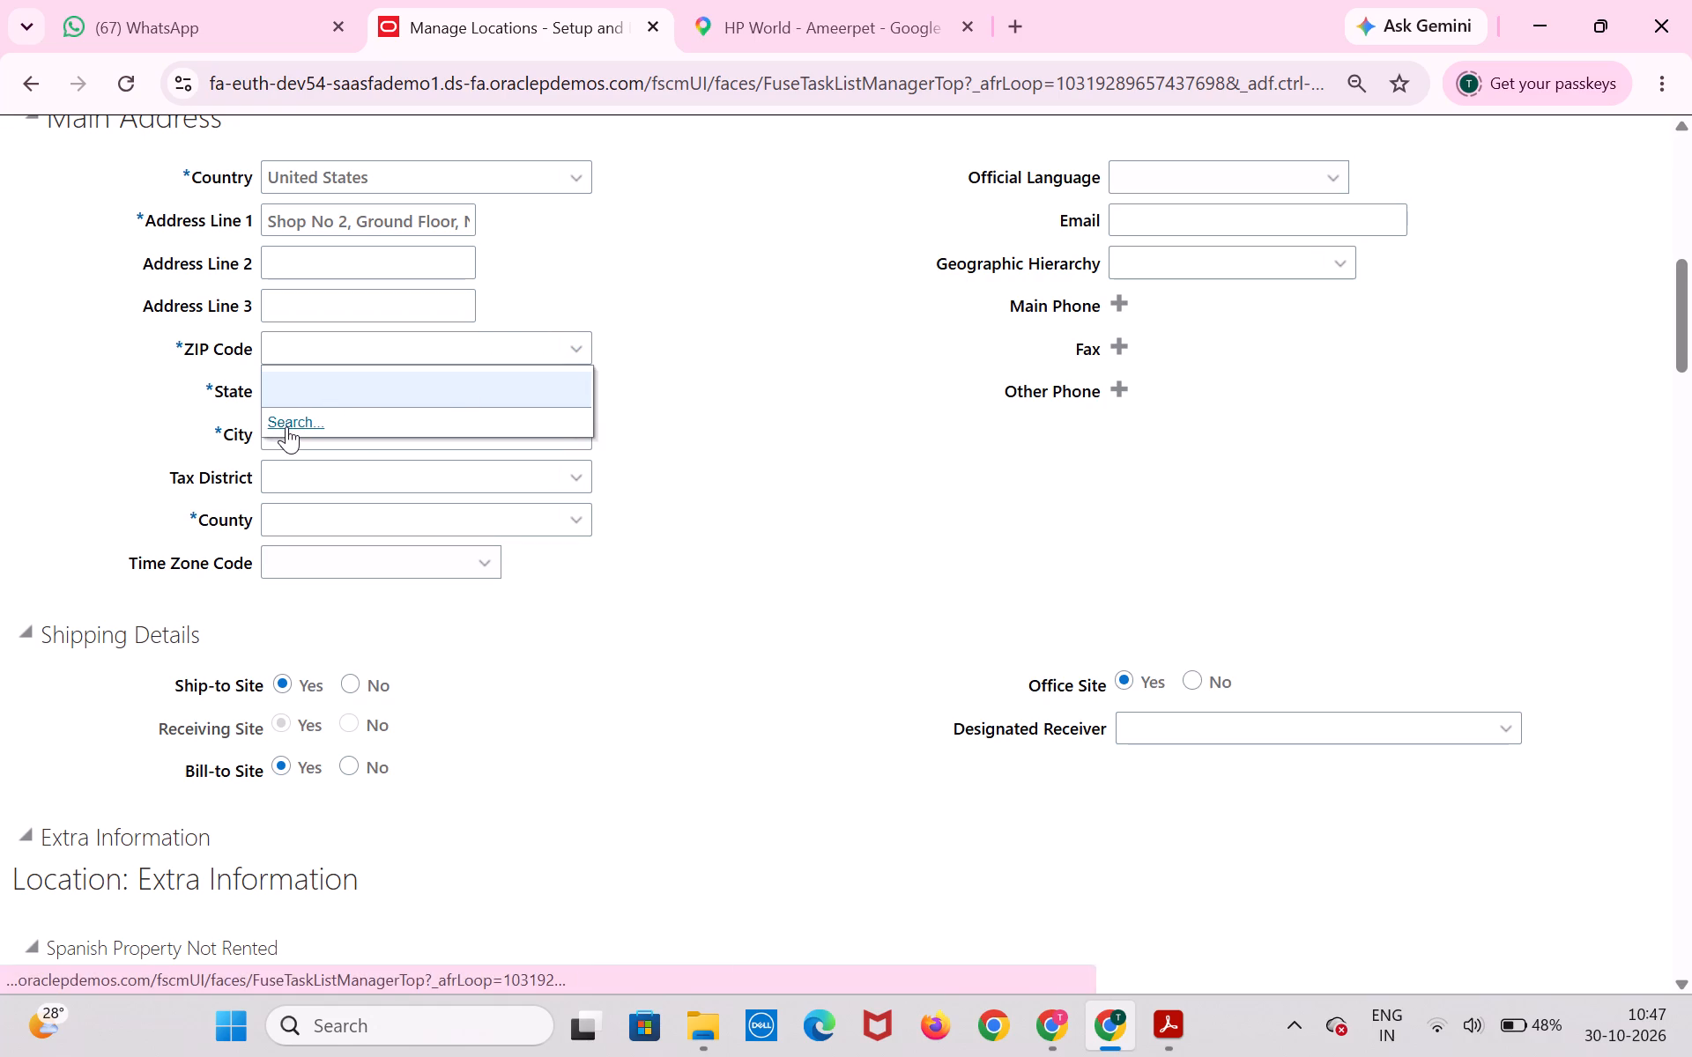
{"action": "left_click", "coordinate": [654, 208]}
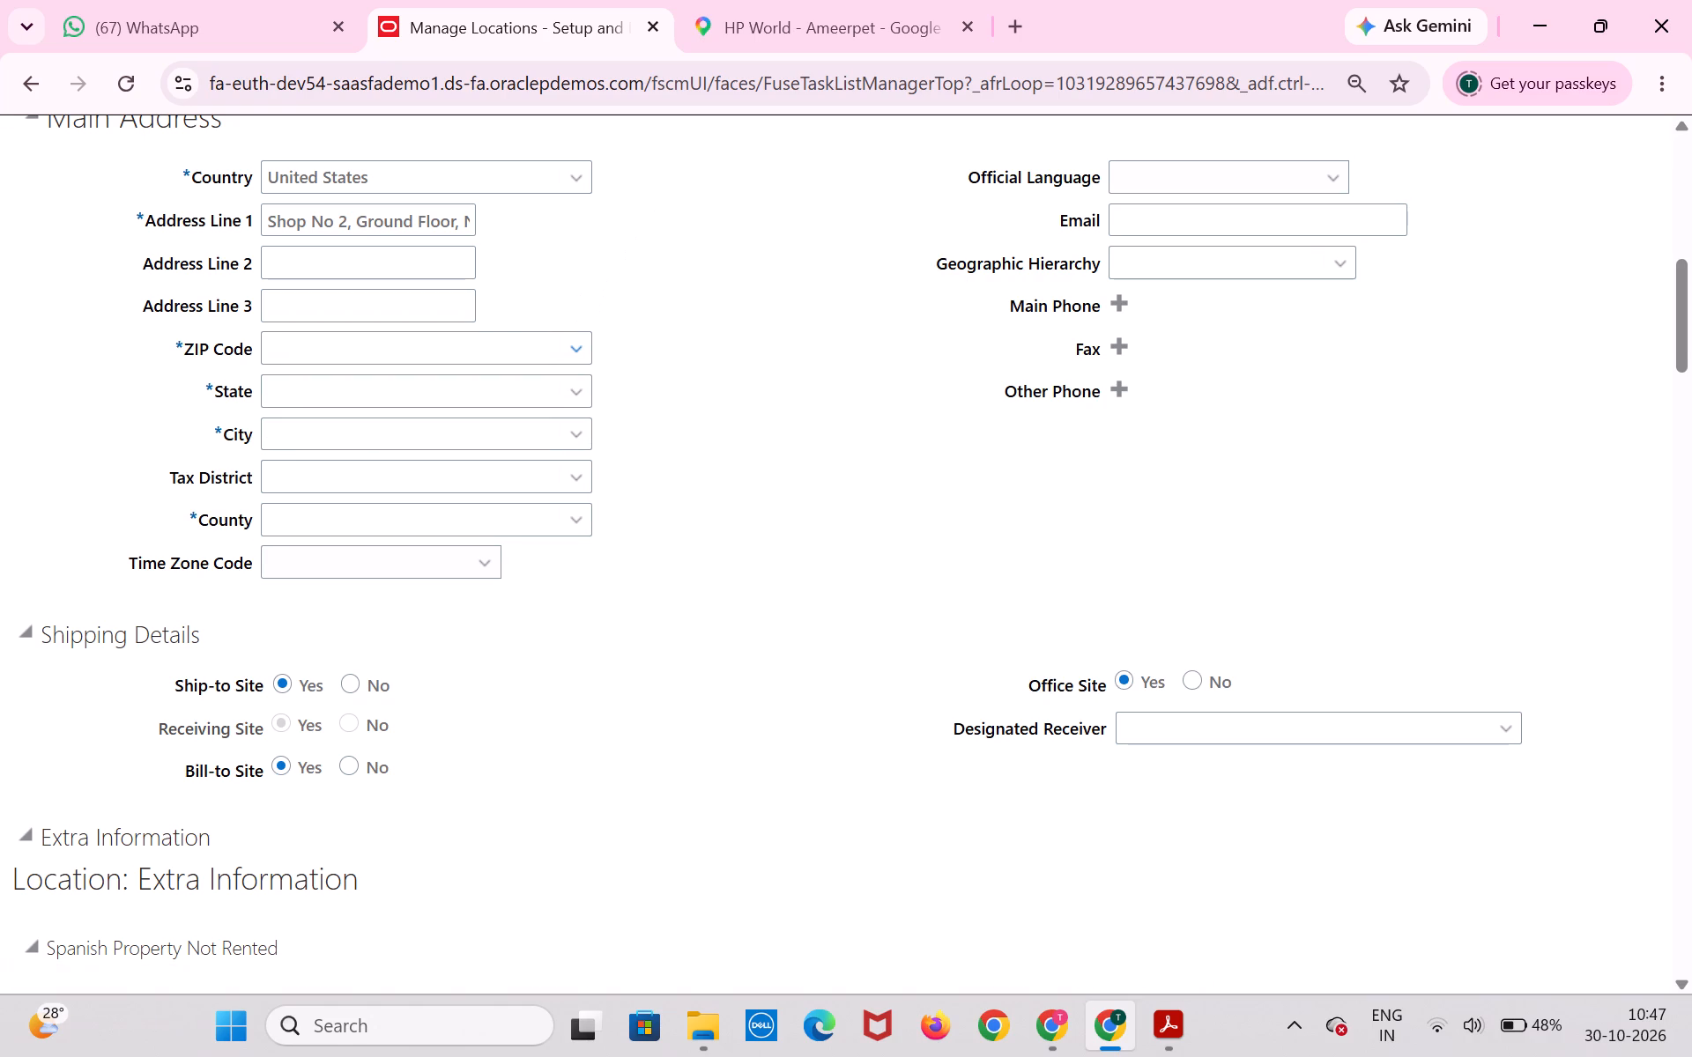
{"action": "left_click", "coordinate": [496, 344]}
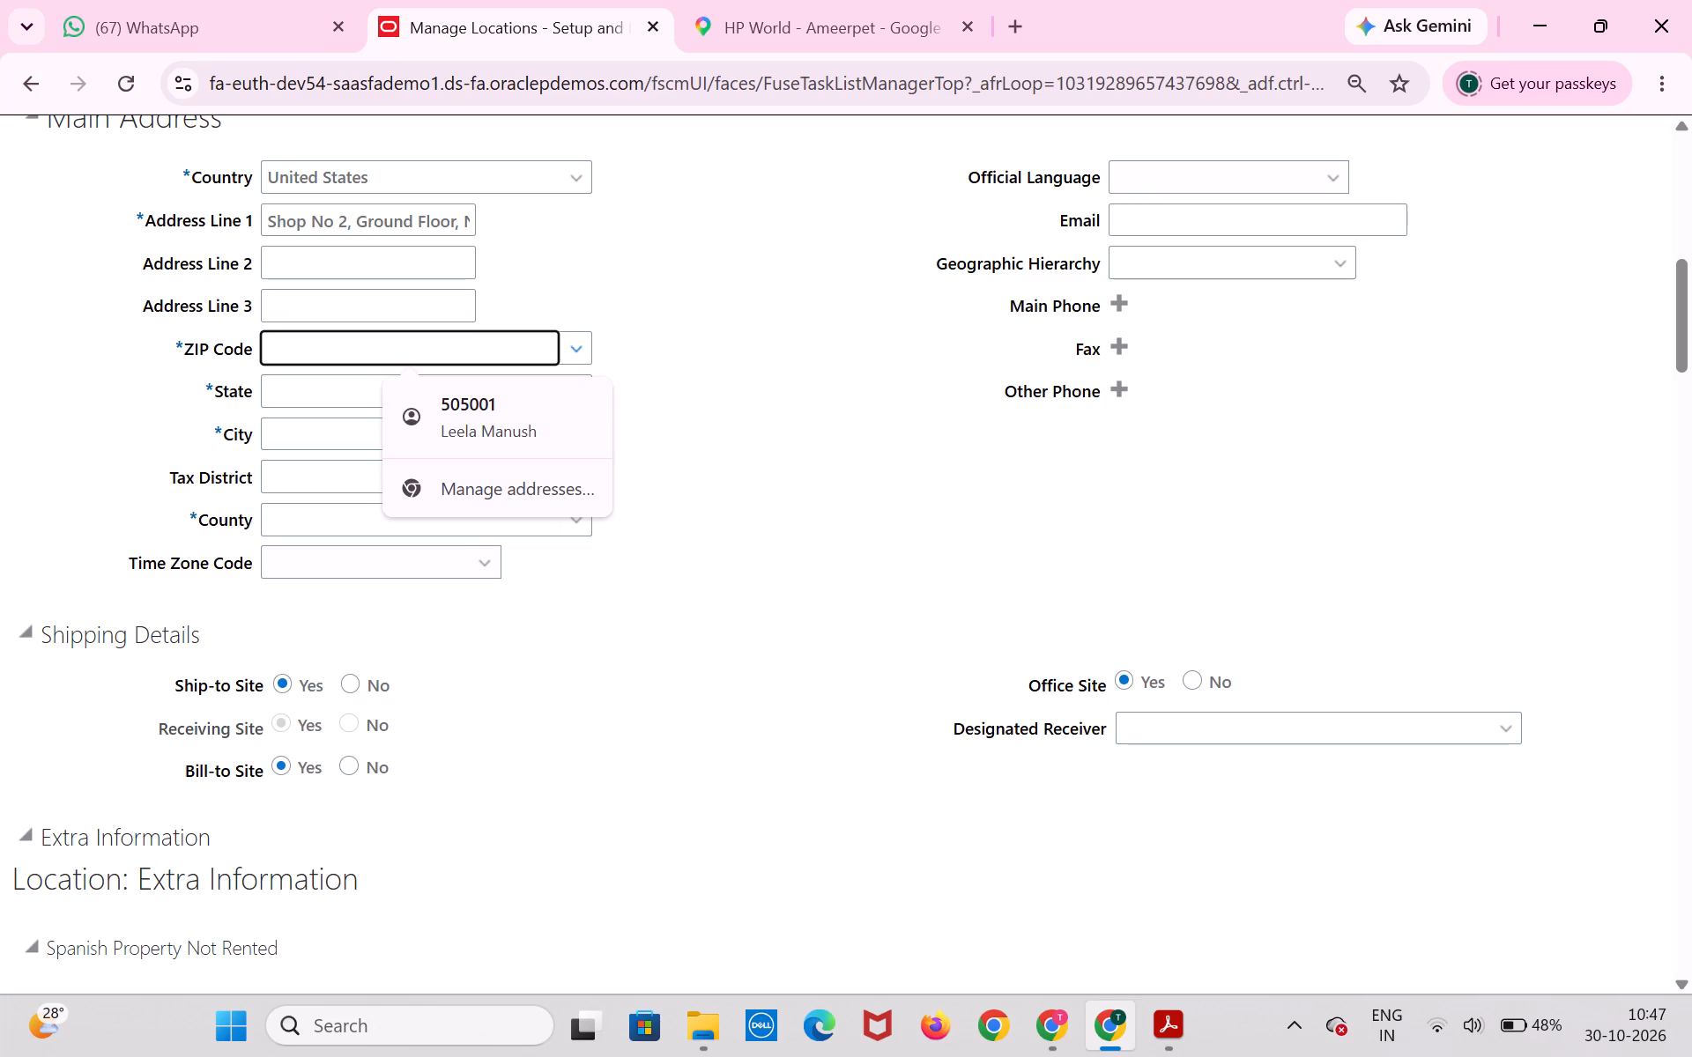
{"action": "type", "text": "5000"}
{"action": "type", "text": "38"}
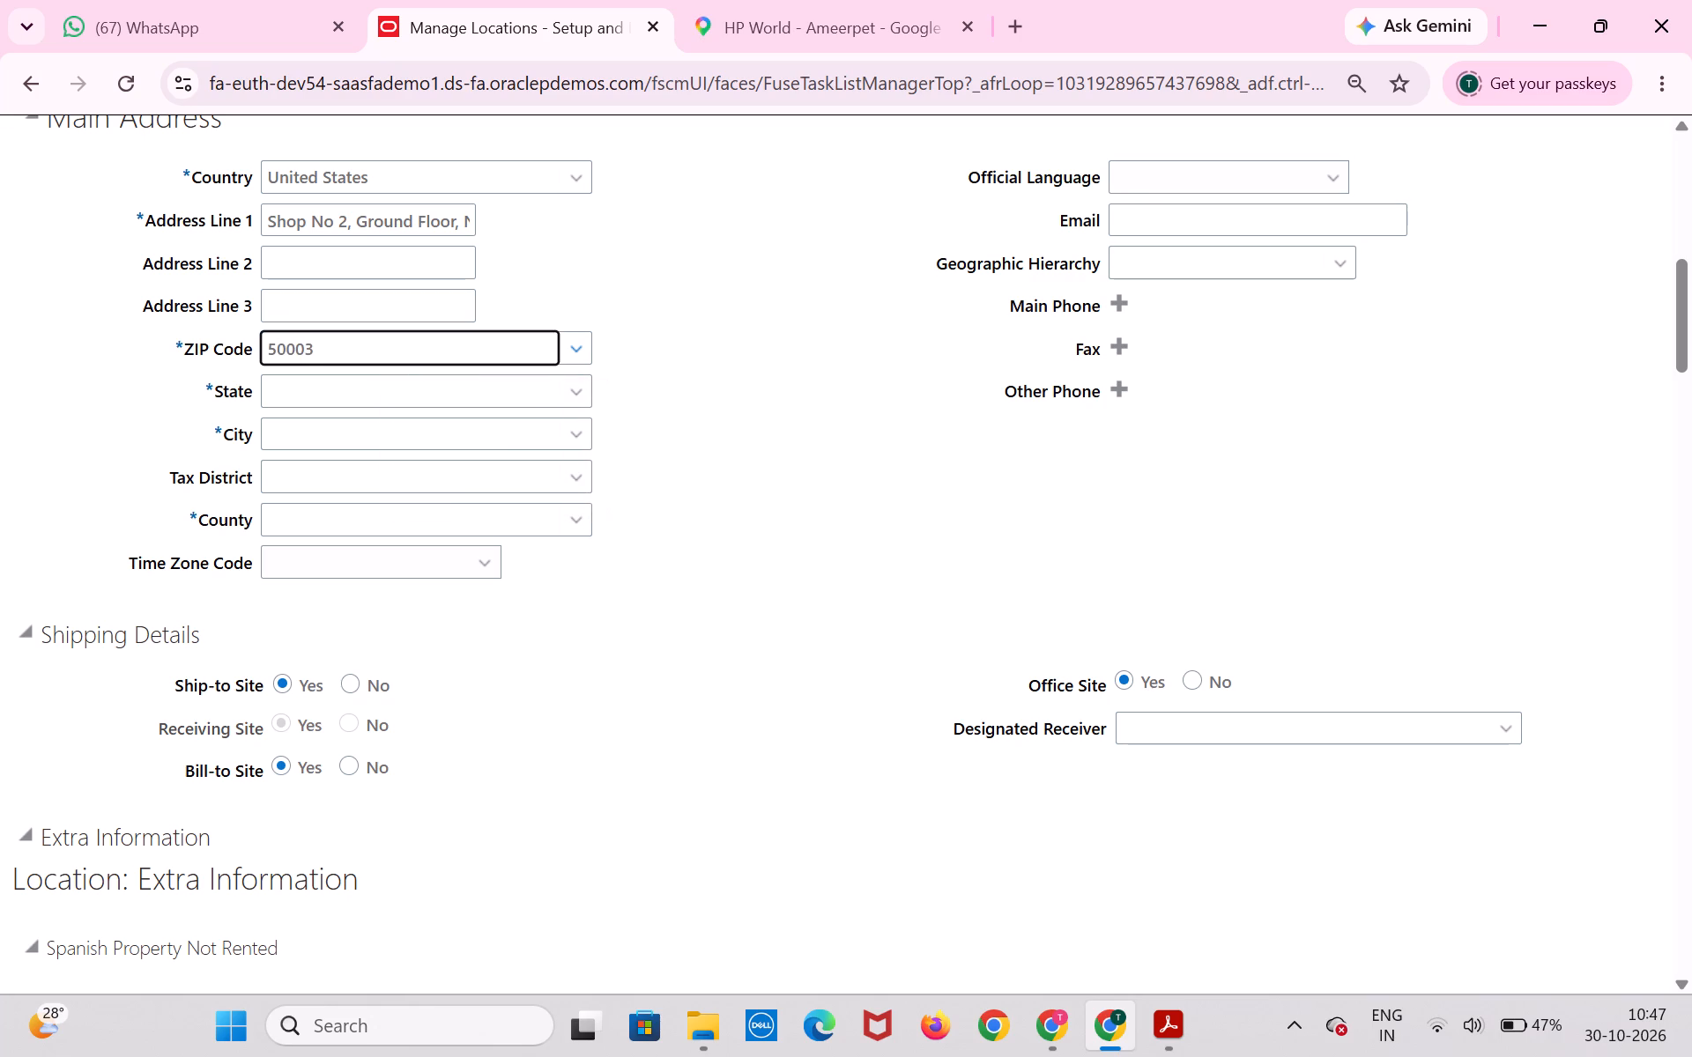
{"action": "left_click", "coordinate": [540, 394]}
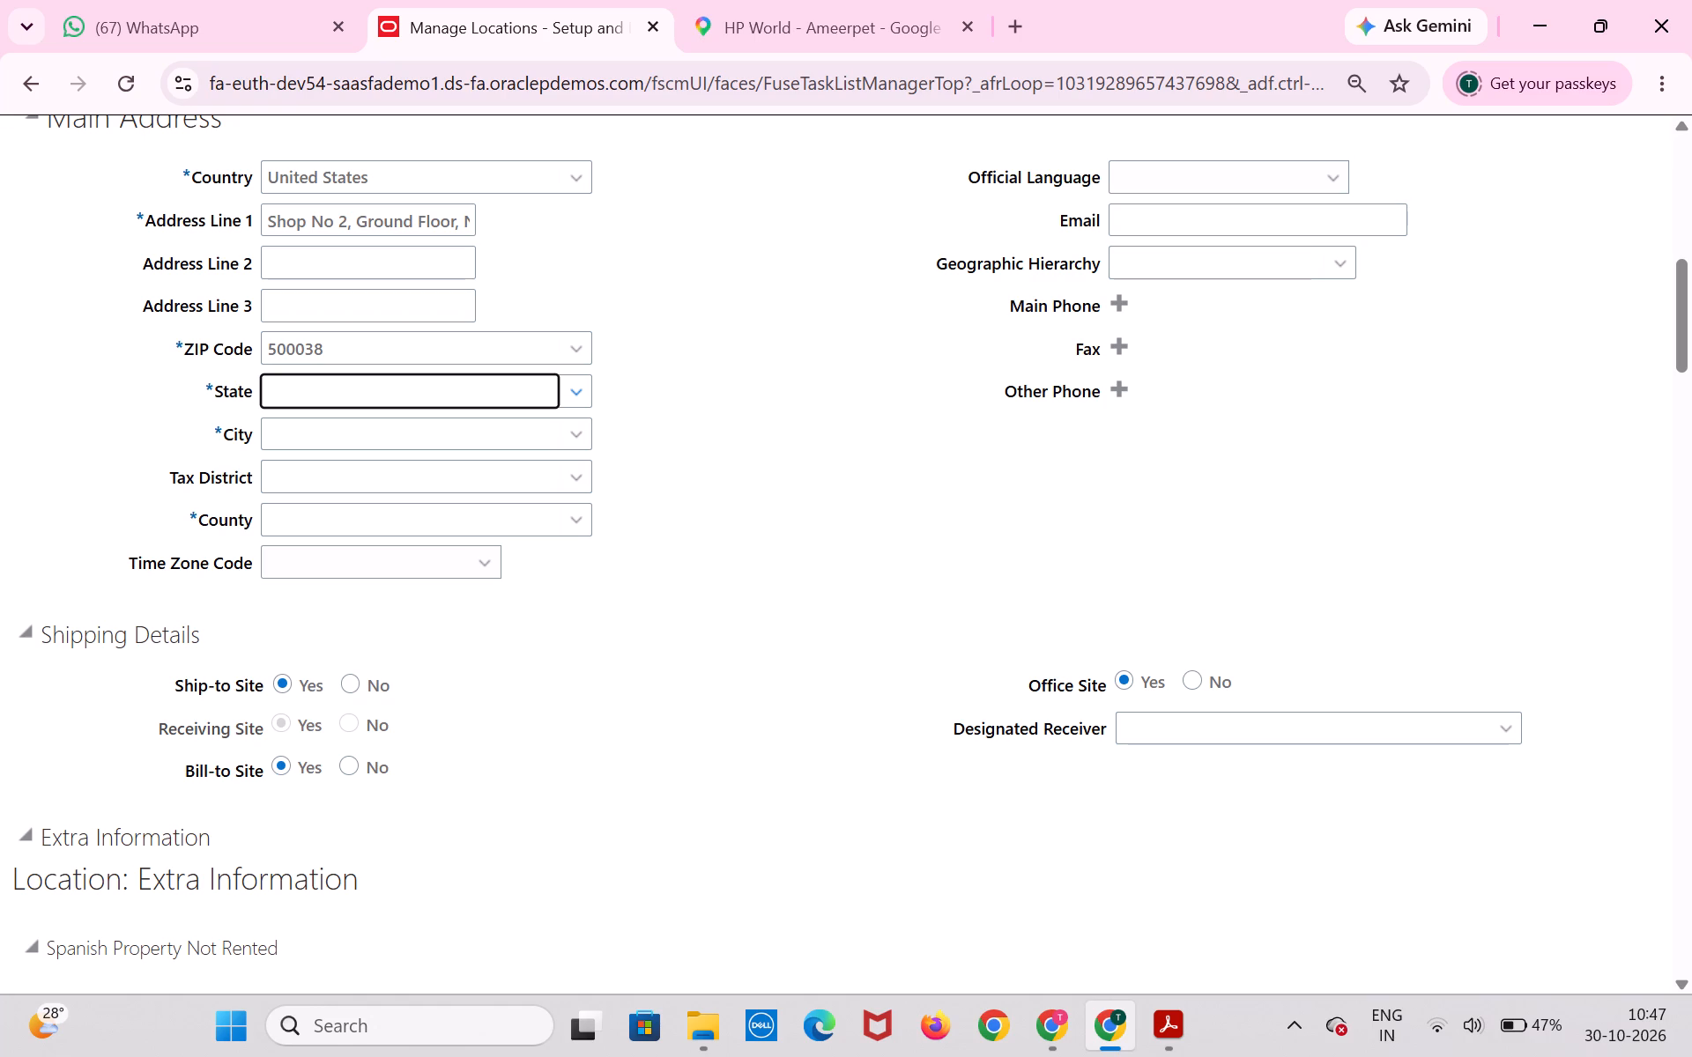
{"action": "type", "text": "Telan"}
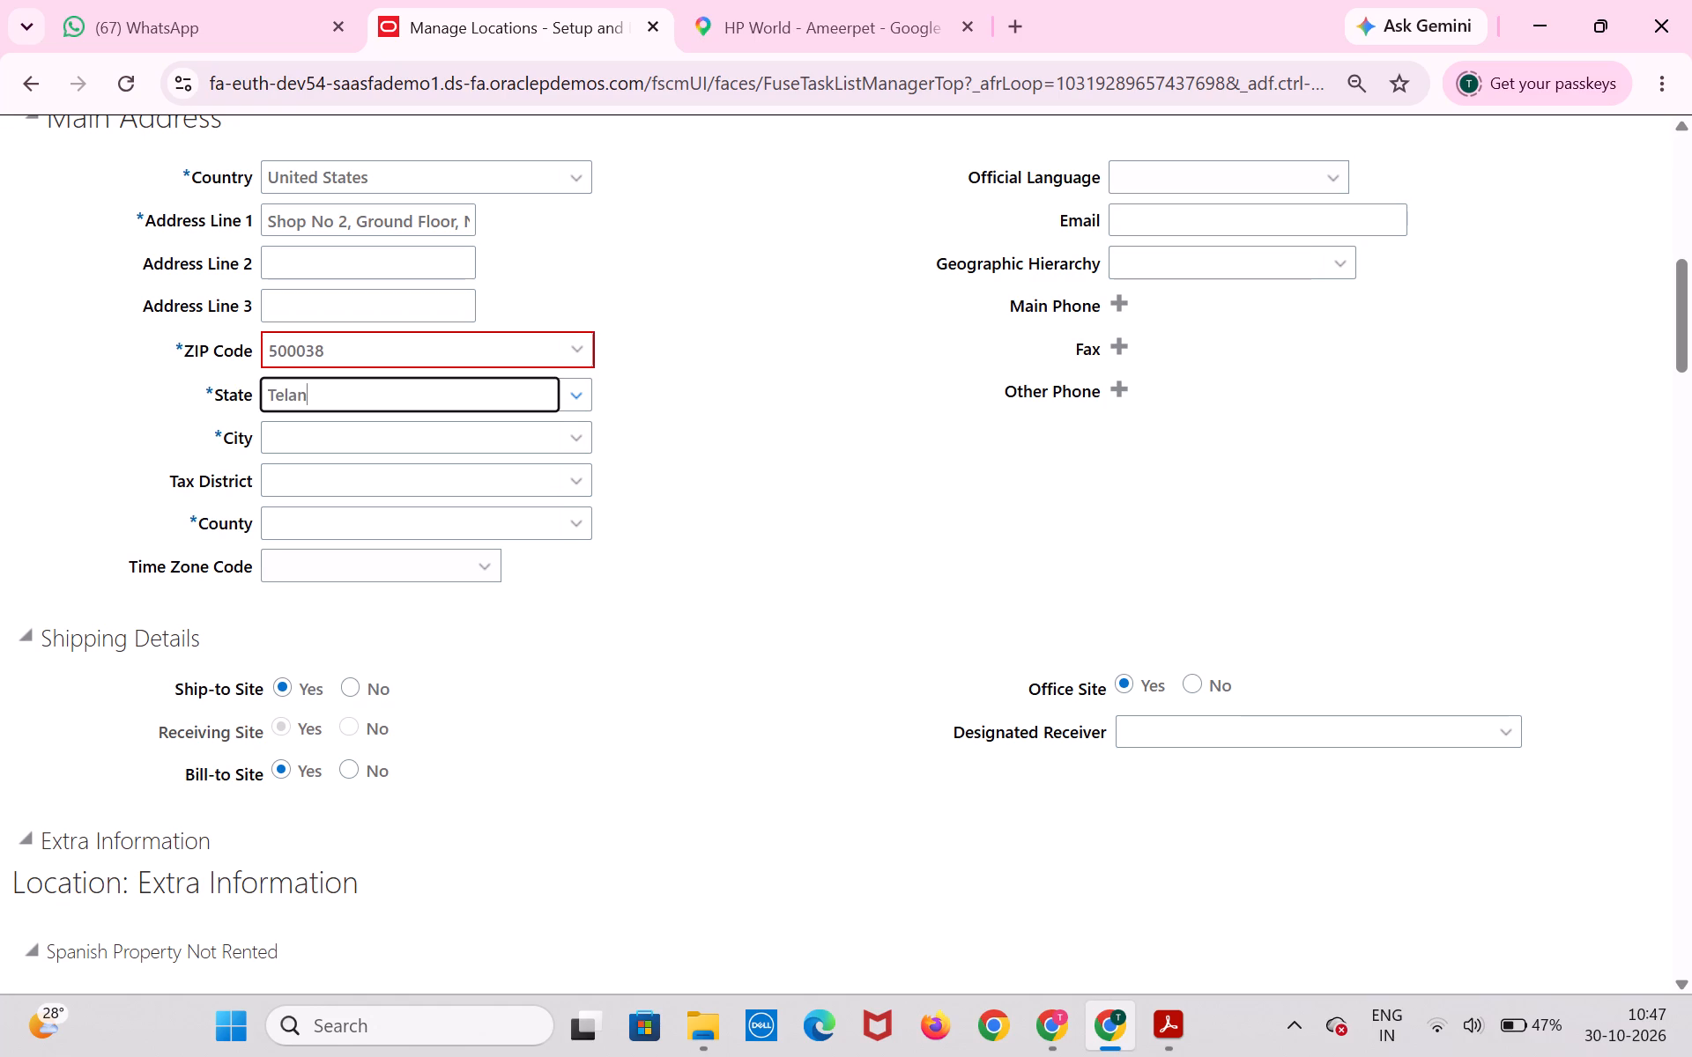
{"action": "type", "text": "gana"}
{"action": "left_click", "coordinate": [538, 435]}
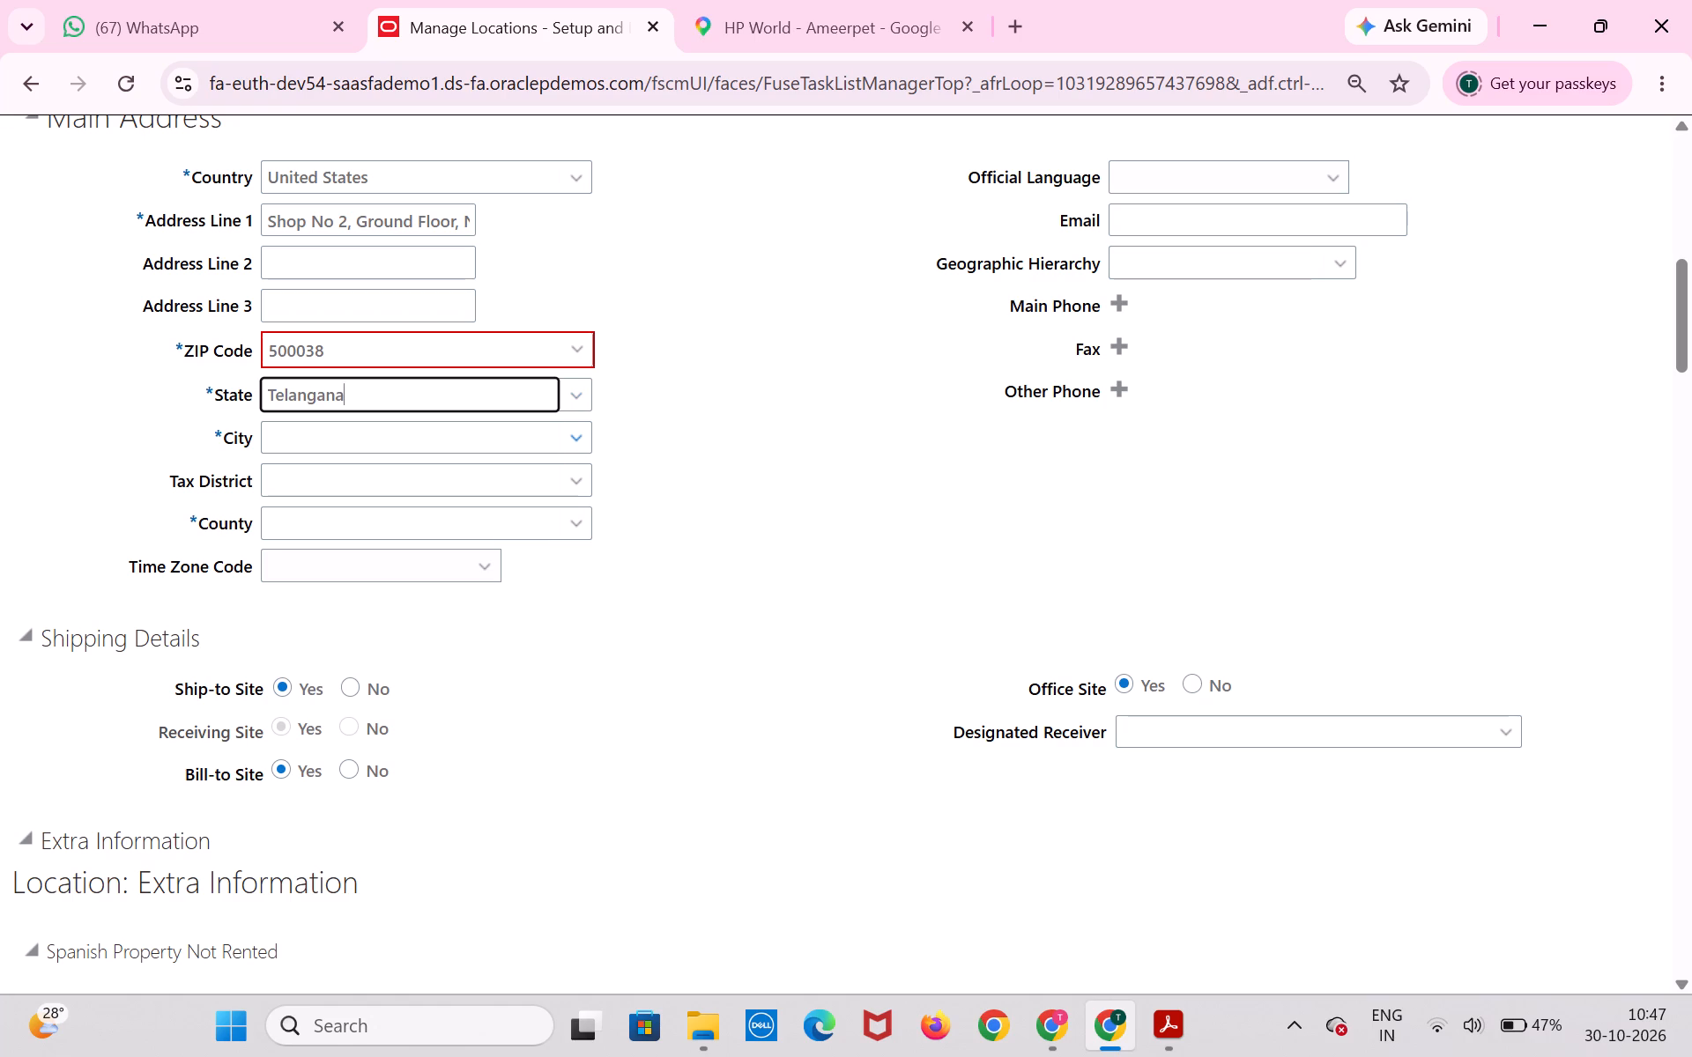
{"action": "type", "text": "Hy"}
{"action": "type", "text": "derabad"}
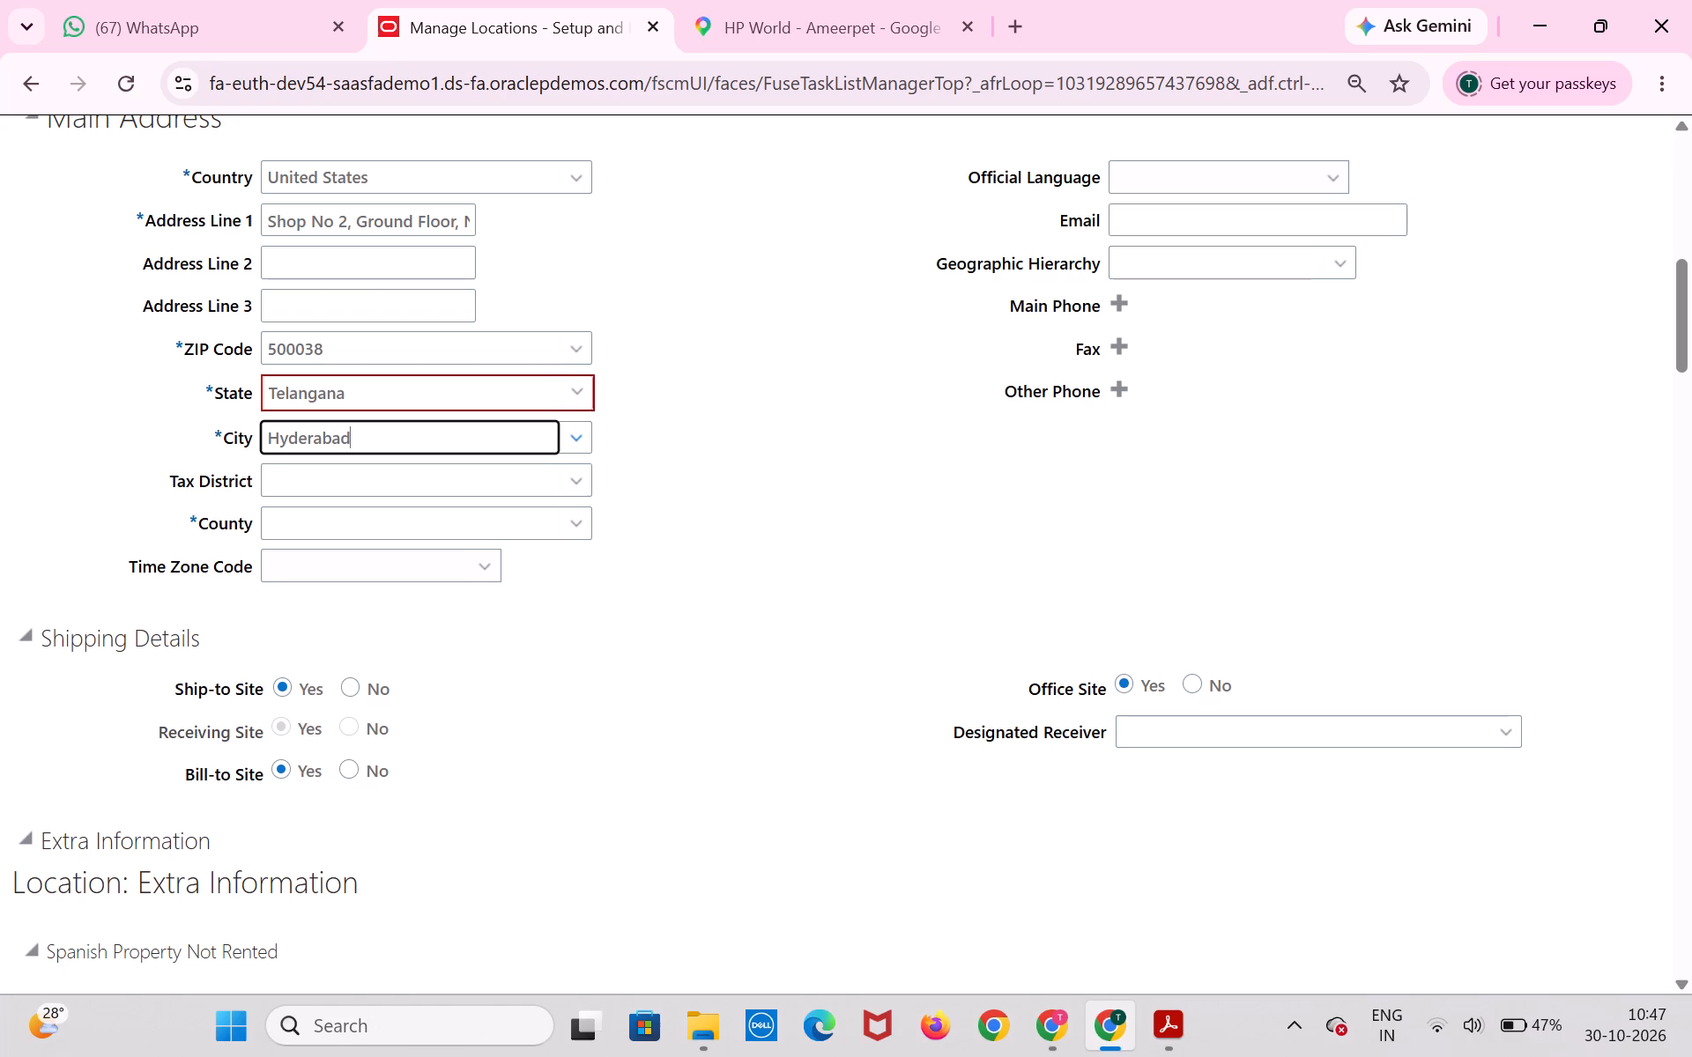
Open the County search for the main address and search the geographies for inr.
{"action": "left_click", "coordinate": [640, 548]}
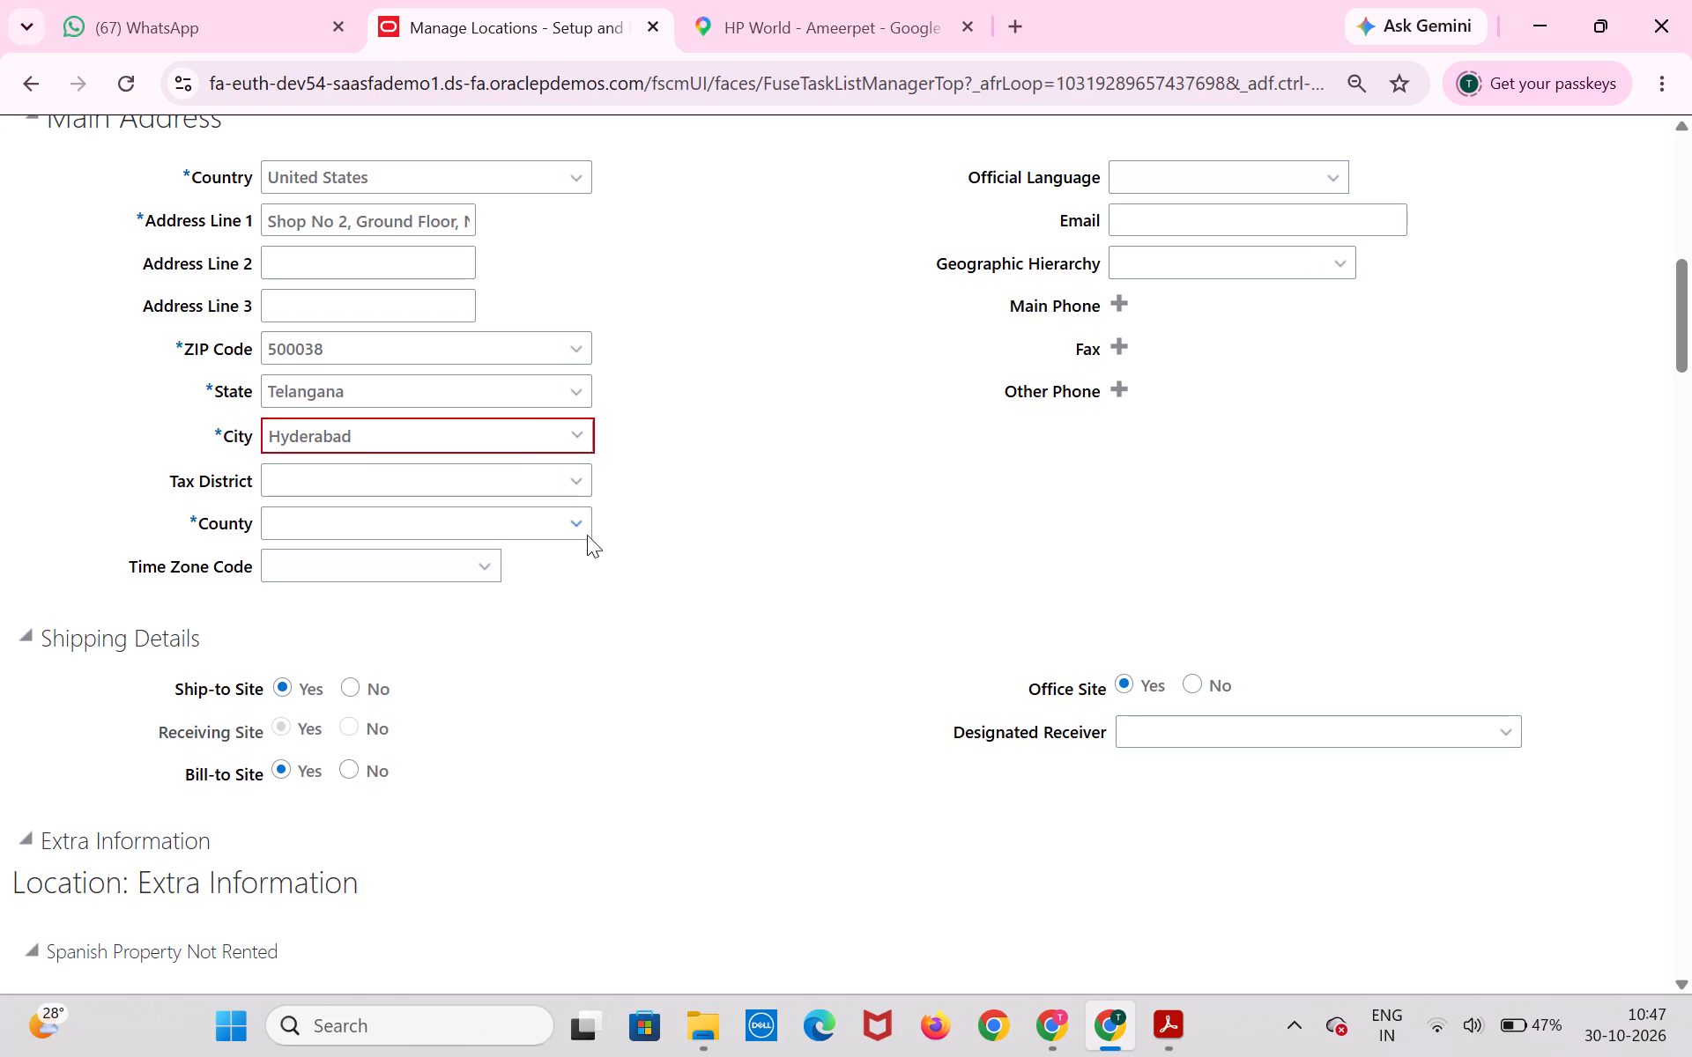
{"action": "left_click", "coordinate": [577, 528]}
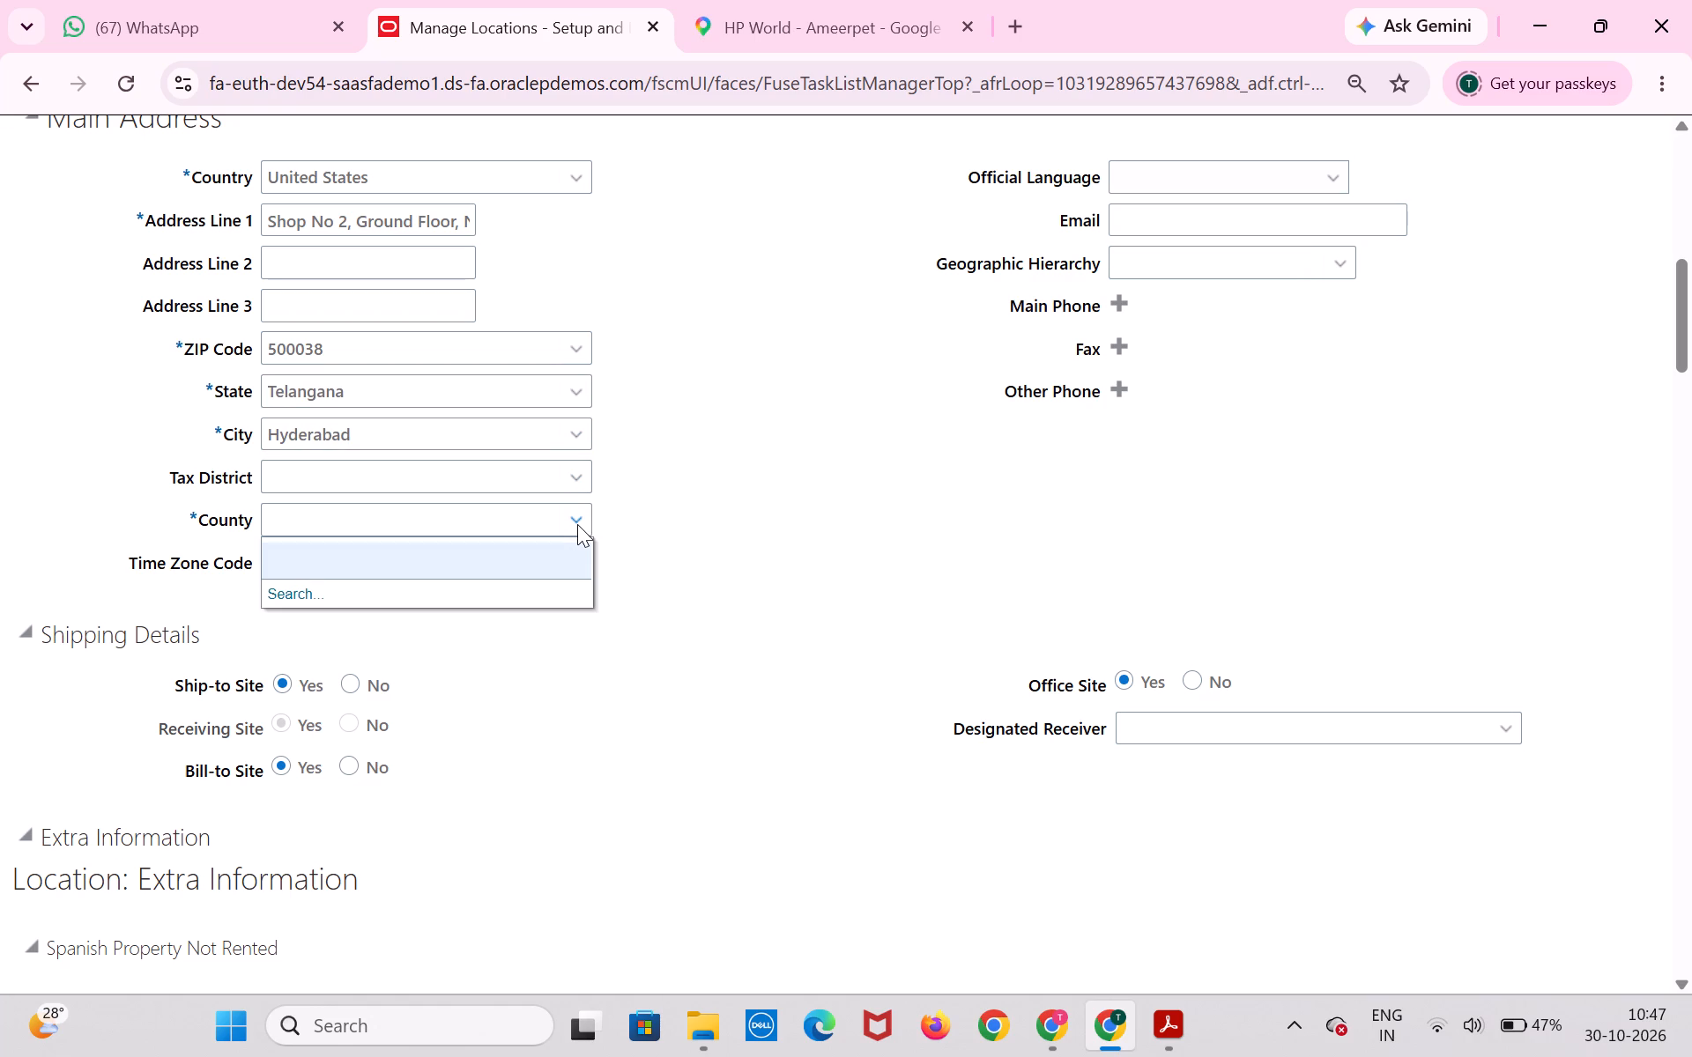
{"action": "left_click", "coordinate": [309, 590]}
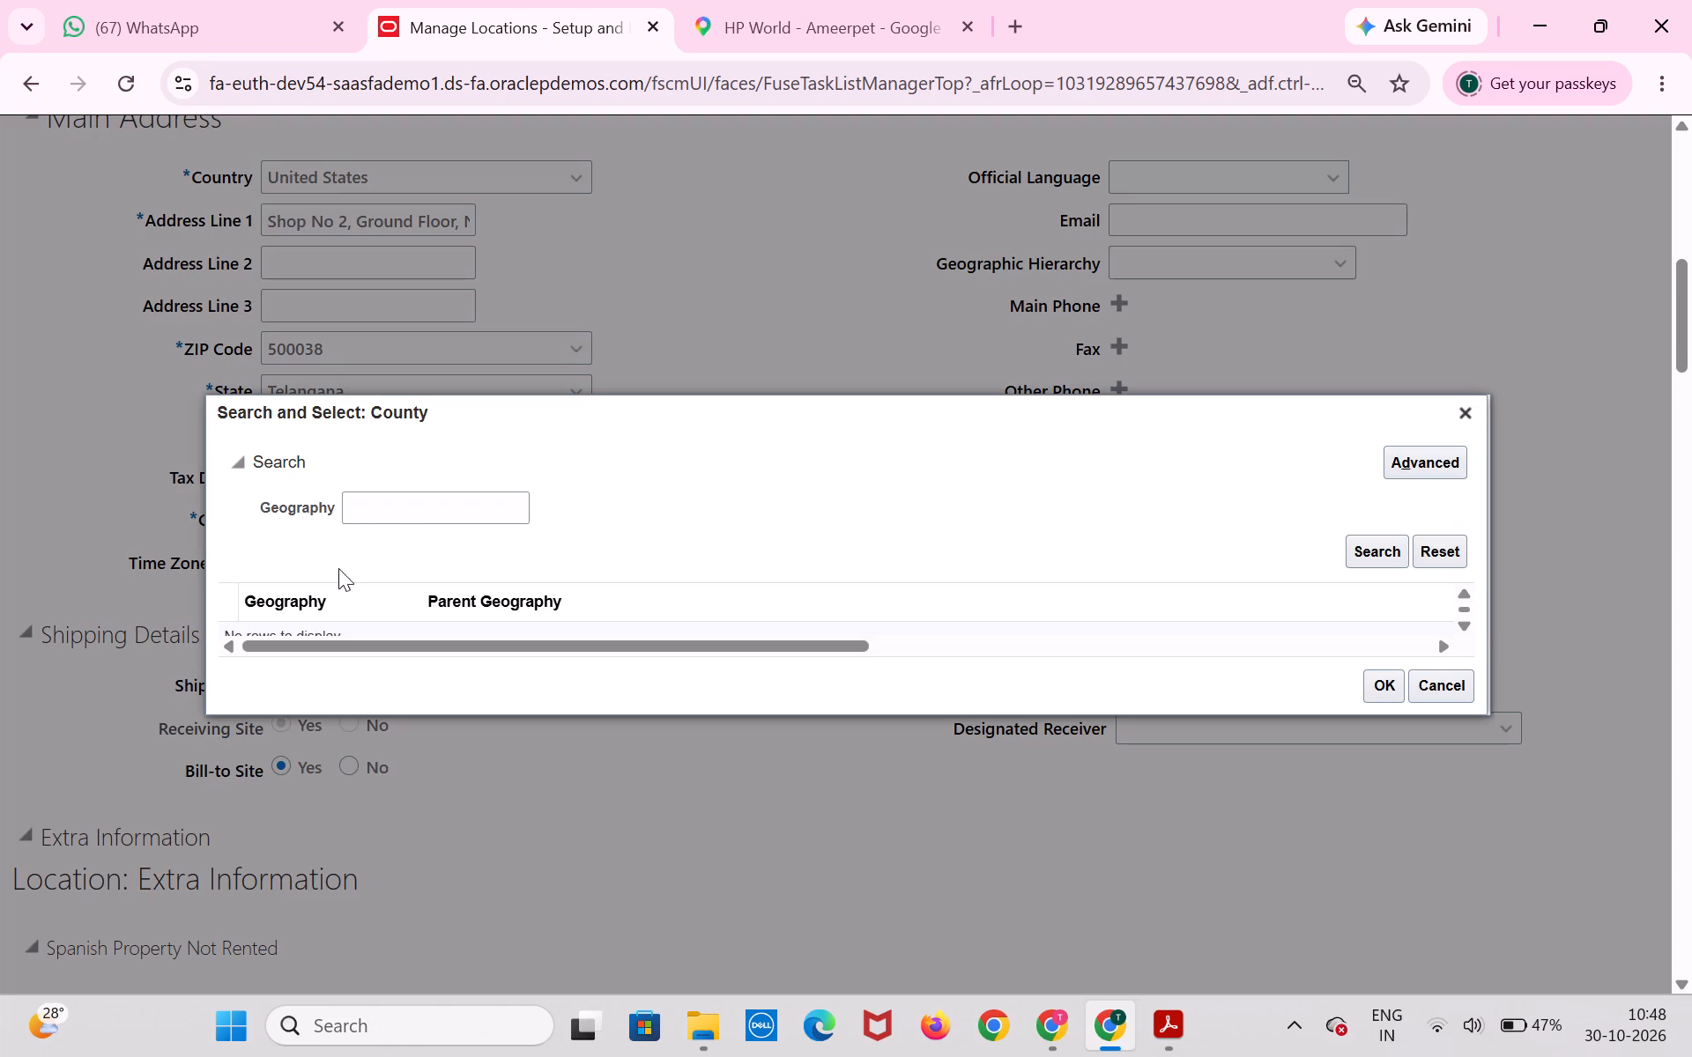
{"action": "left_click", "coordinate": [427, 506]}
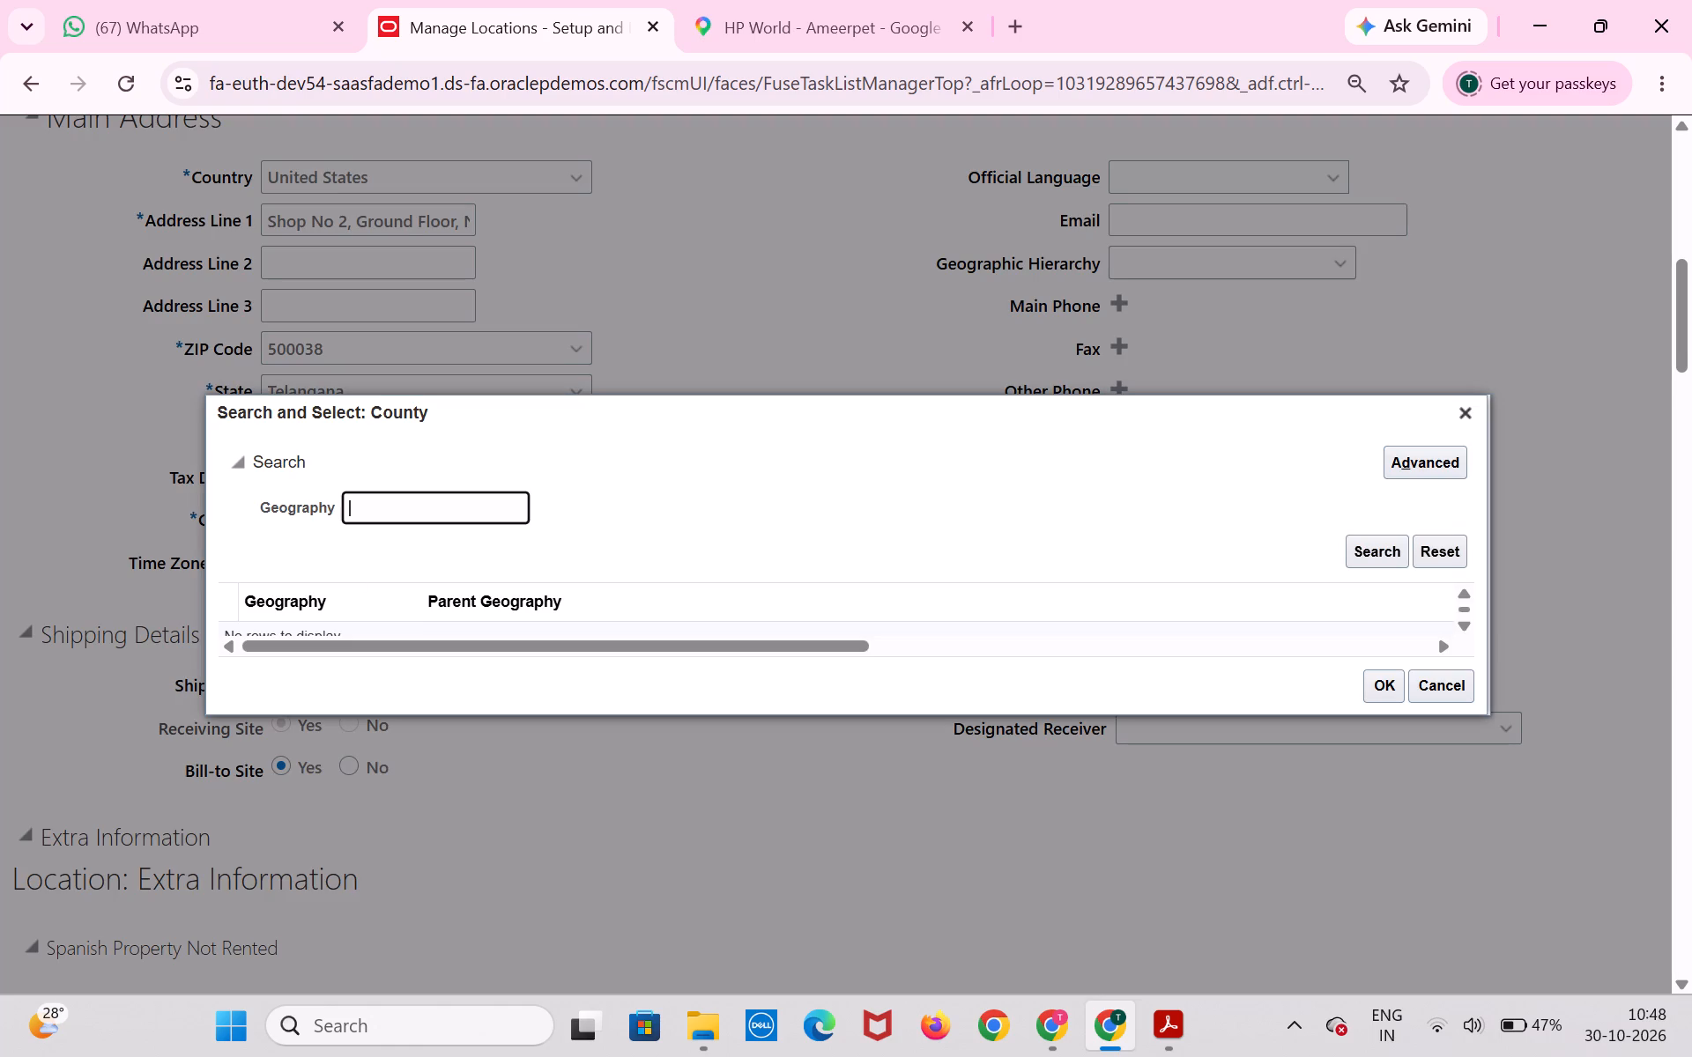
{"action": "type", "text": "inr"}
{"action": "key", "text": "Return"}
{"action": "left_click", "coordinate": [1377, 553]}
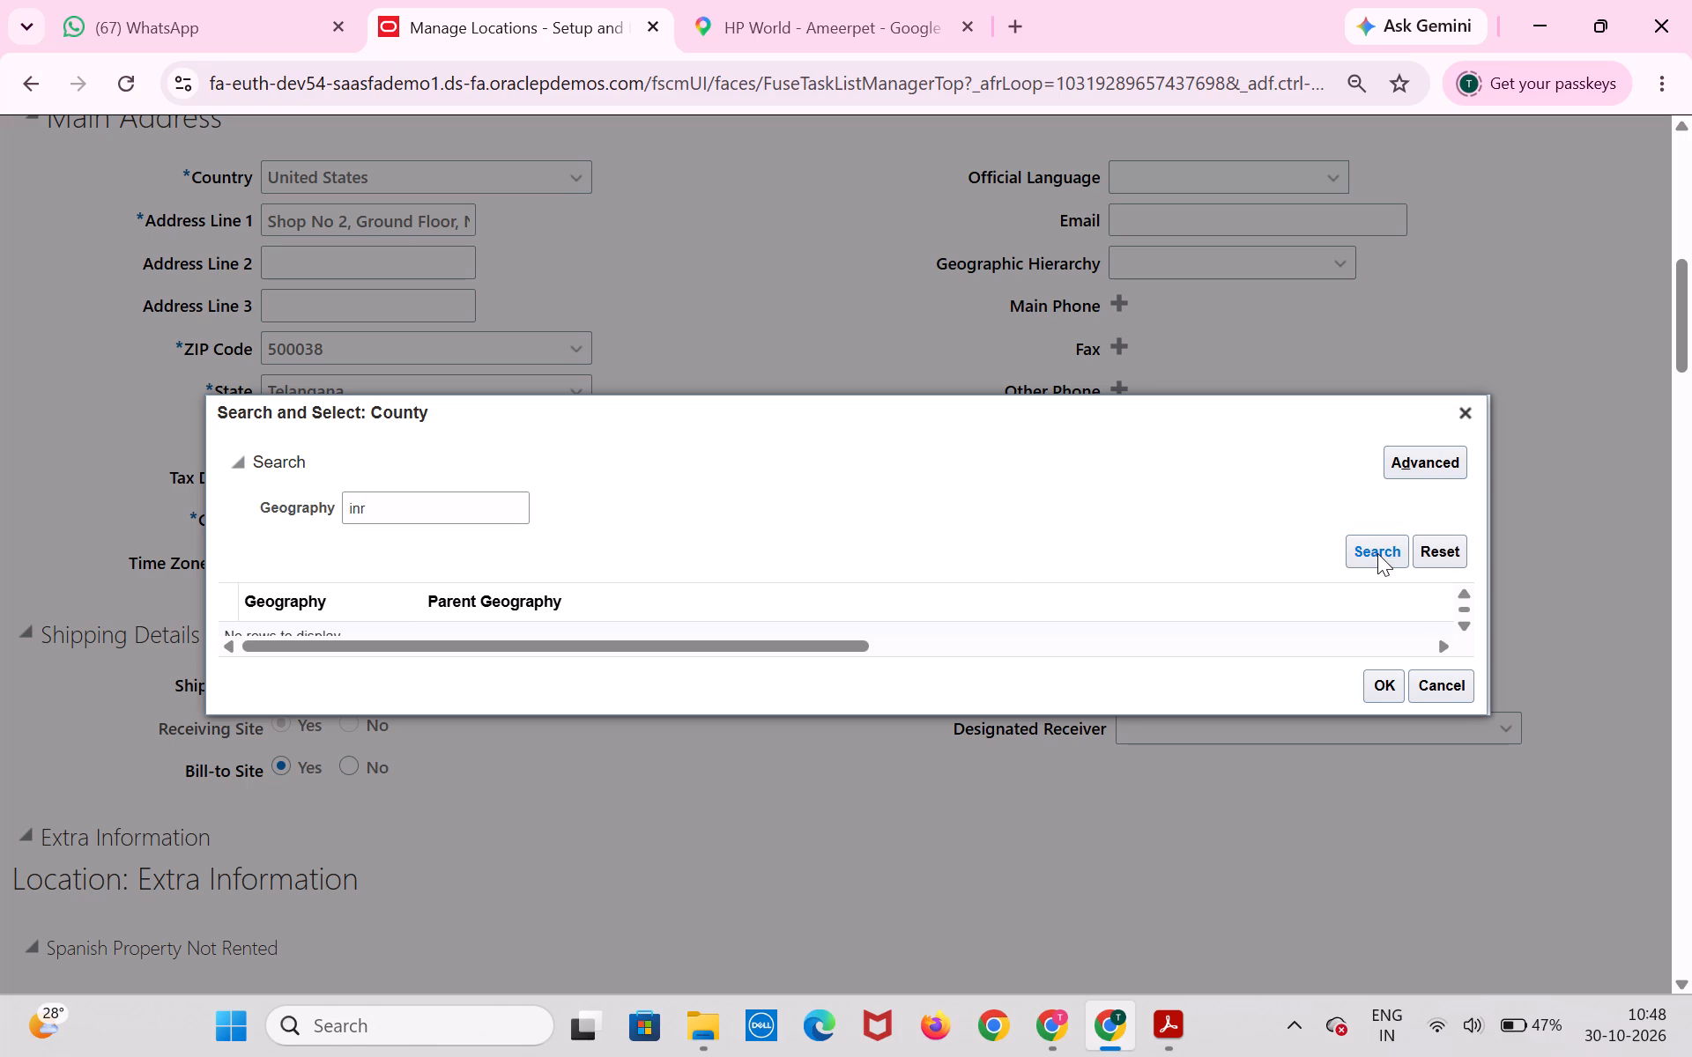
Clear the county search term, list the geographies without a filter, and close the search without choosing a county.
{"action": "left_click", "coordinate": [455, 513]}
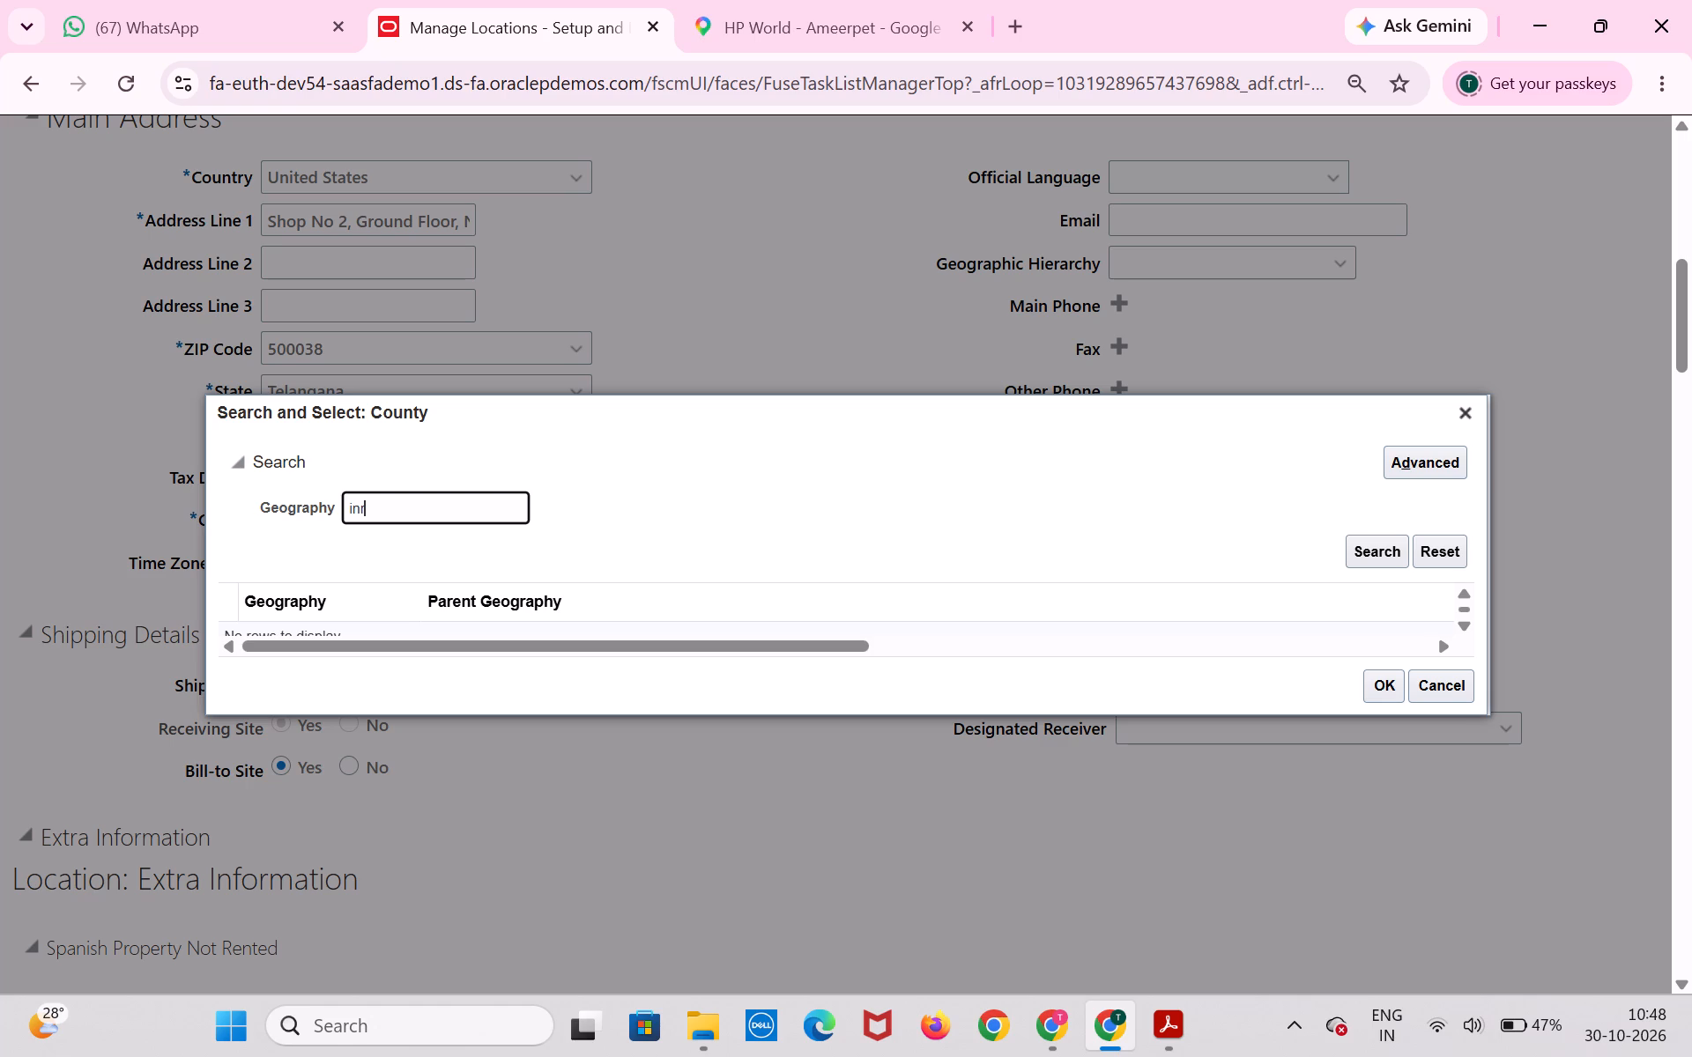
{"action": "key", "text": "BackSpace"}
{"action": "key", "text": "BackSpace"}
{"action": "key", "text": "BackSpace"}
{"action": "key", "text": "BackSpace"}
{"action": "key", "text": "BackSpace"}
{"action": "key", "text": "BackSpace"}
{"action": "key", "text": "BackSpace"}
{"action": "key", "text": "BackSpace"}
{"action": "key", "text": "BackSpace"}
{"action": "key", "text": "BackSpace"}
{"action": "key", "text": "BackSpace"}
{"action": "key", "text": "BackSpace"}
{"action": "key", "text": "BackSpace"}
{"action": "key", "text": "BackSpace"}
{"action": "key", "text": "BackSpace"}
{"action": "key", "text": "BackSpace"}
{"action": "key", "text": "BackSpace"}
{"action": "key", "text": "BackSpace"}
{"action": "key", "text": "BackSpace"}
{"action": "key", "text": "BackSpace"}
{"action": "key", "text": "Return"}
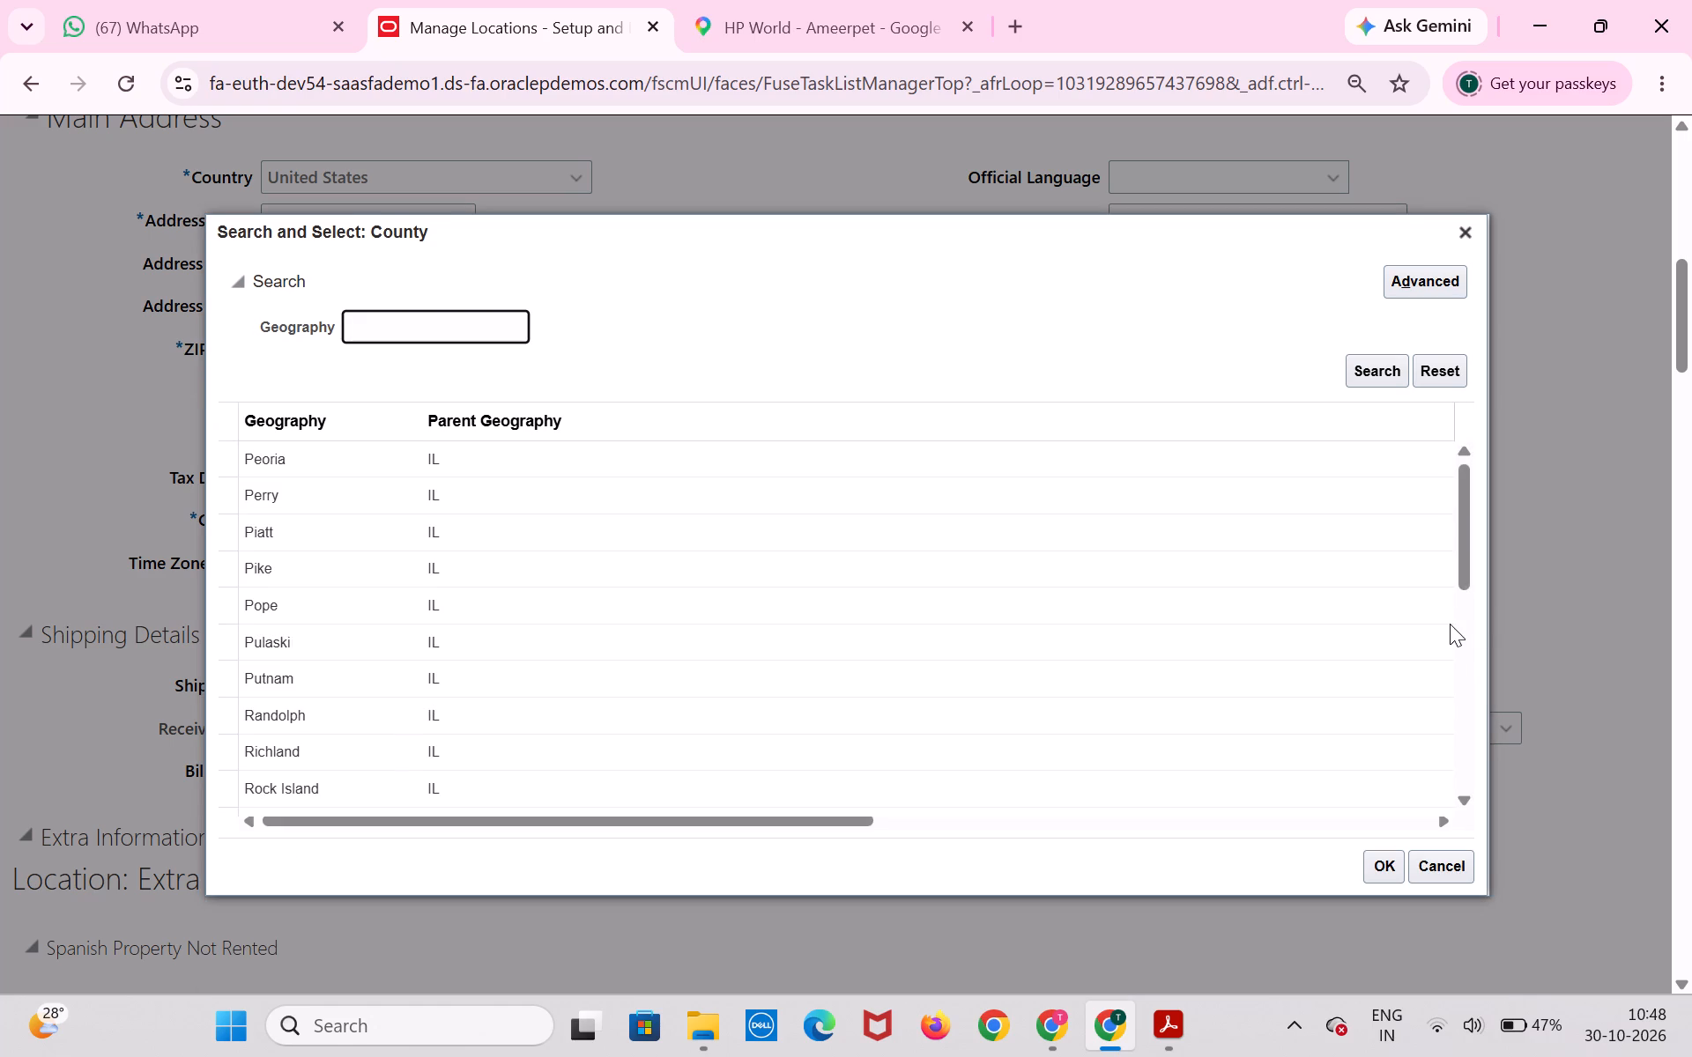
{"action": "left_click", "coordinate": [1470, 234]}
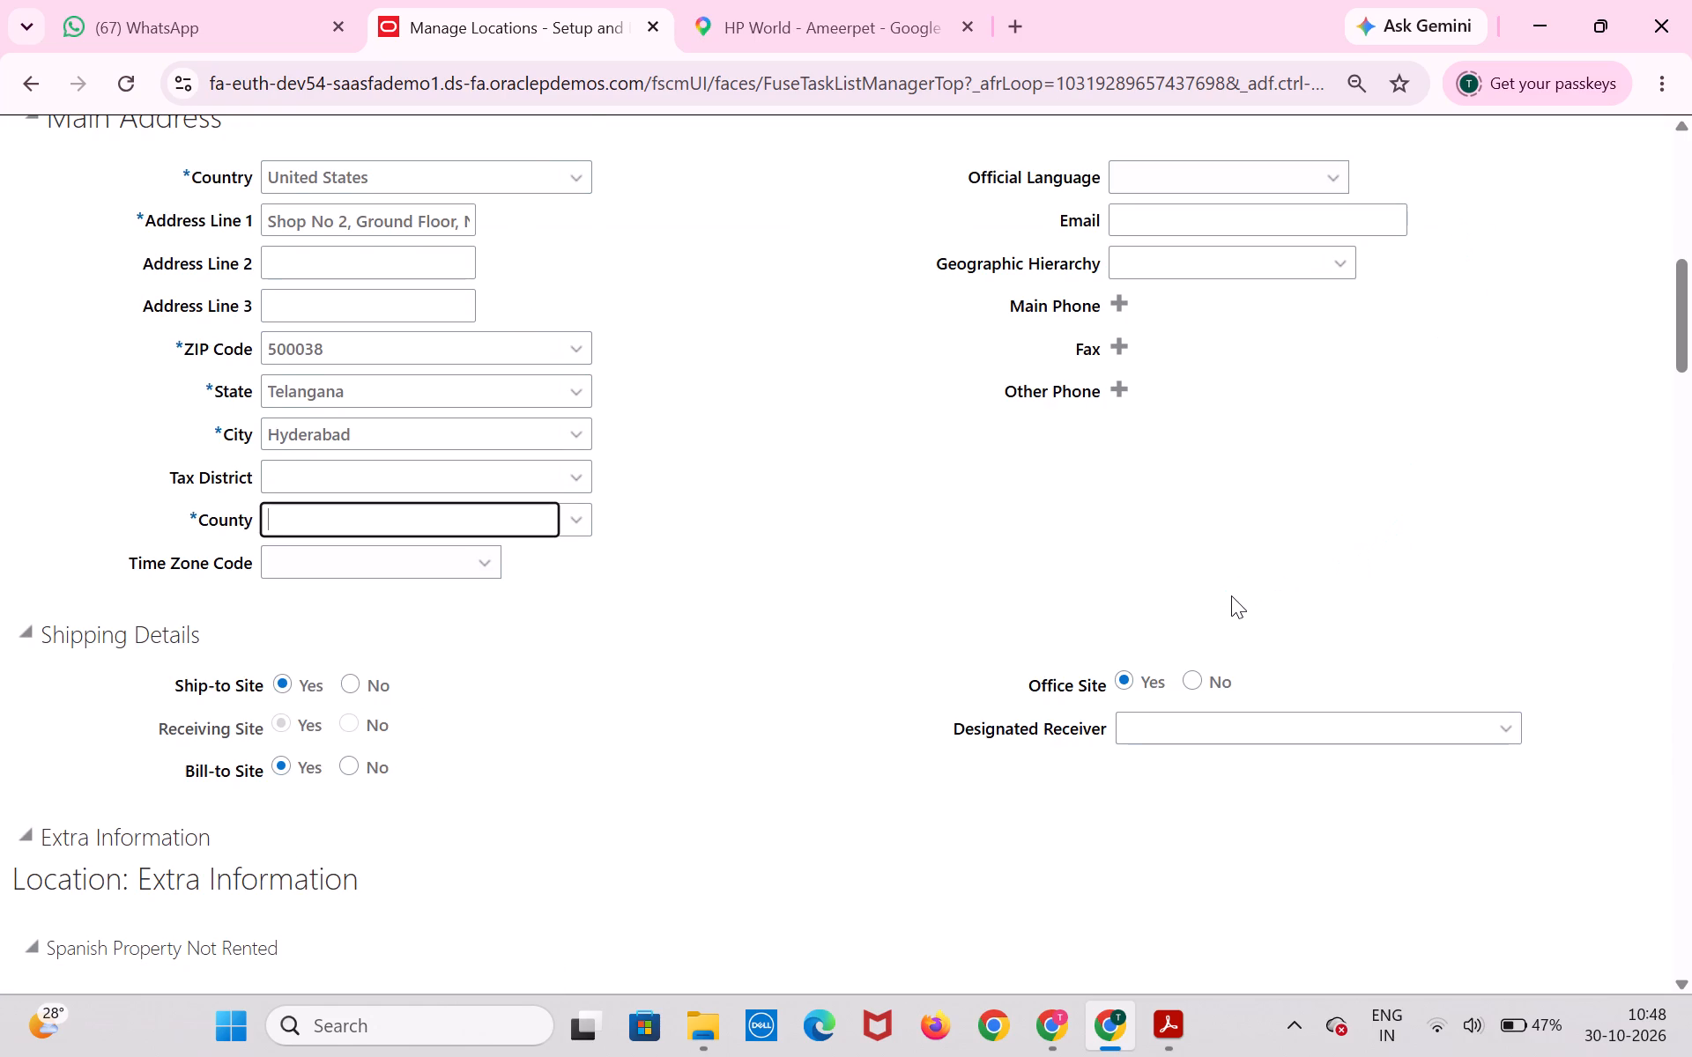
Look over the sections of the location form below the main address, including the United States reporting information.
{"action": "scroll", "coordinate": [1231, 595], "scroll_direction": "down", "scroll_amount": 20}
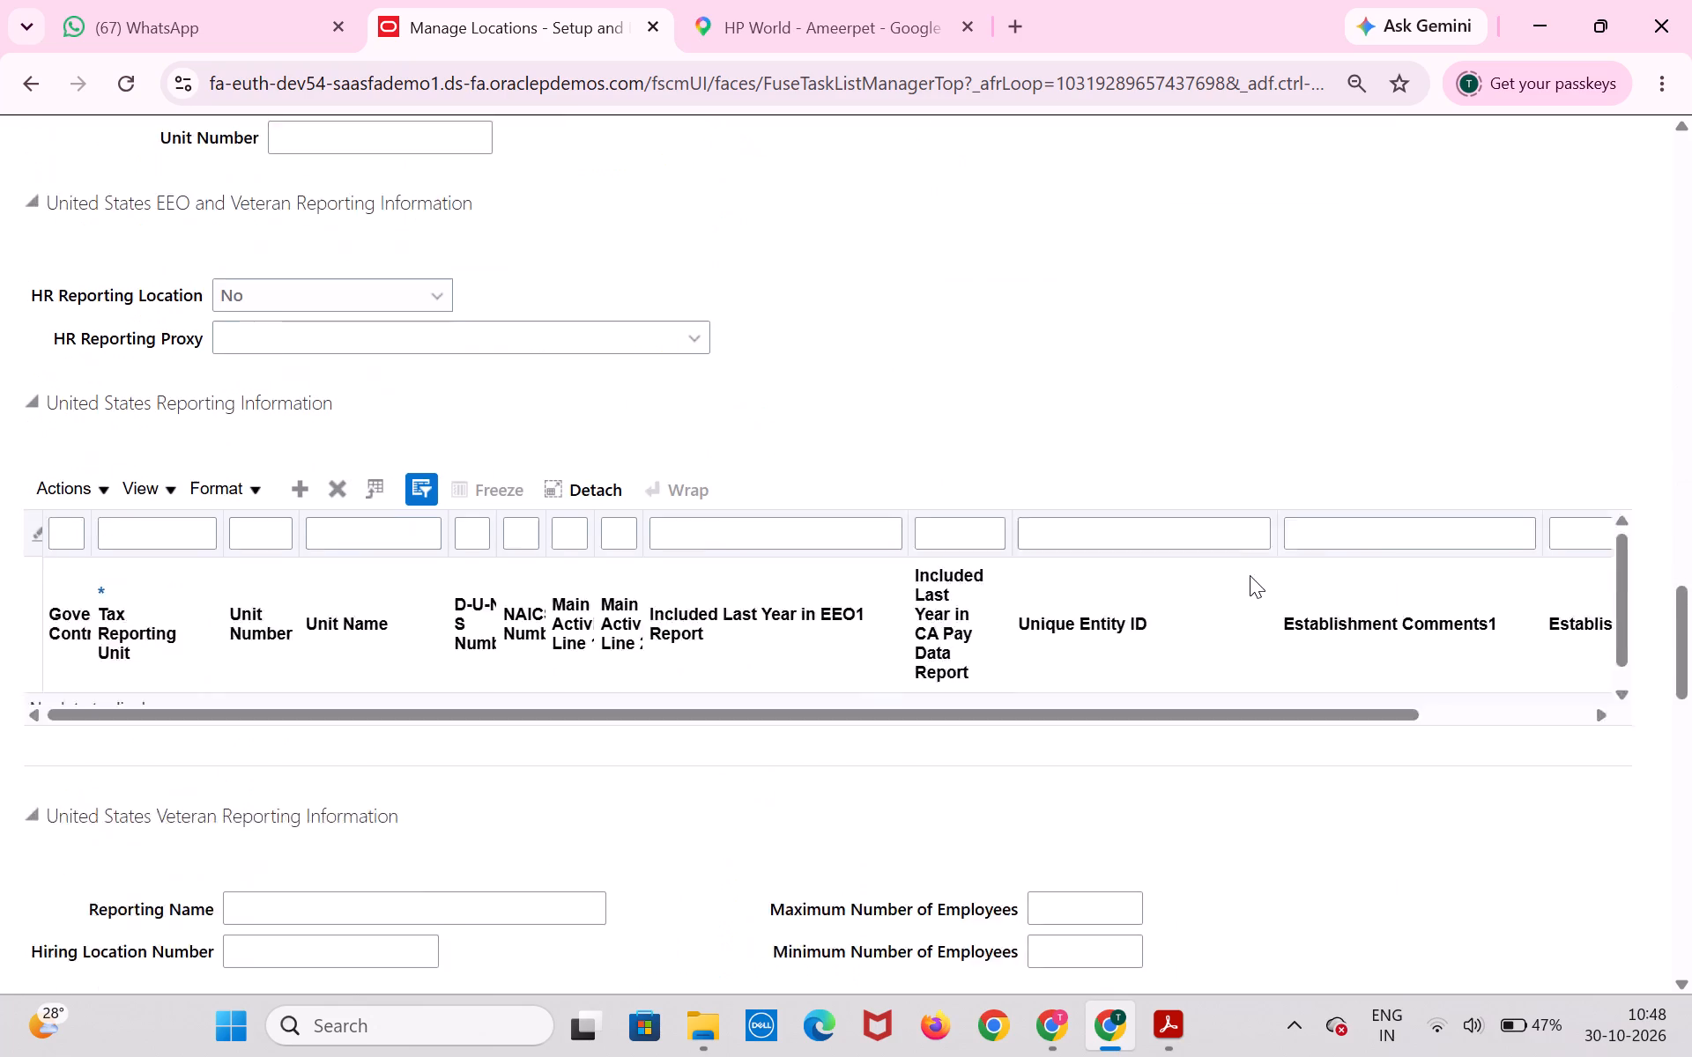
{"action": "scroll", "coordinate": [1253, 571], "scroll_direction": "down", "scroll_amount": 11}
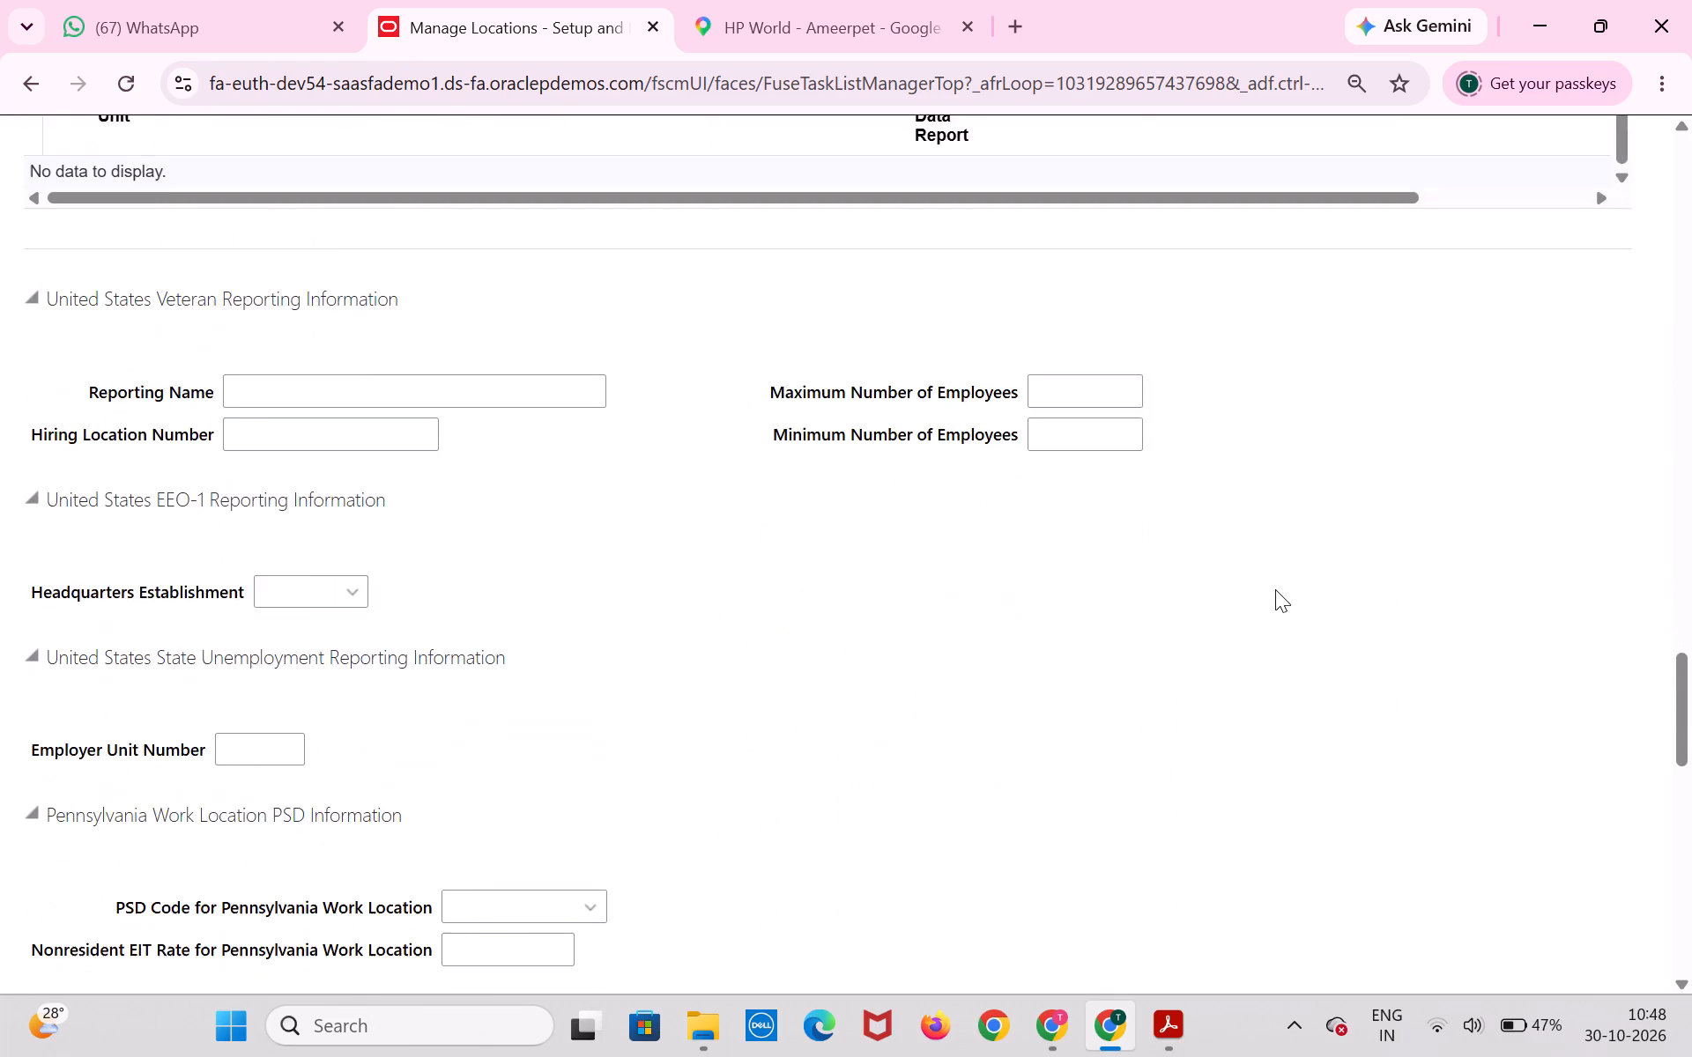
{"action": "scroll", "coordinate": [1275, 589], "scroll_direction": "down", "scroll_amount": 11}
{"action": "scroll", "coordinate": [1279, 589], "scroll_direction": "up", "scroll_amount": 9}
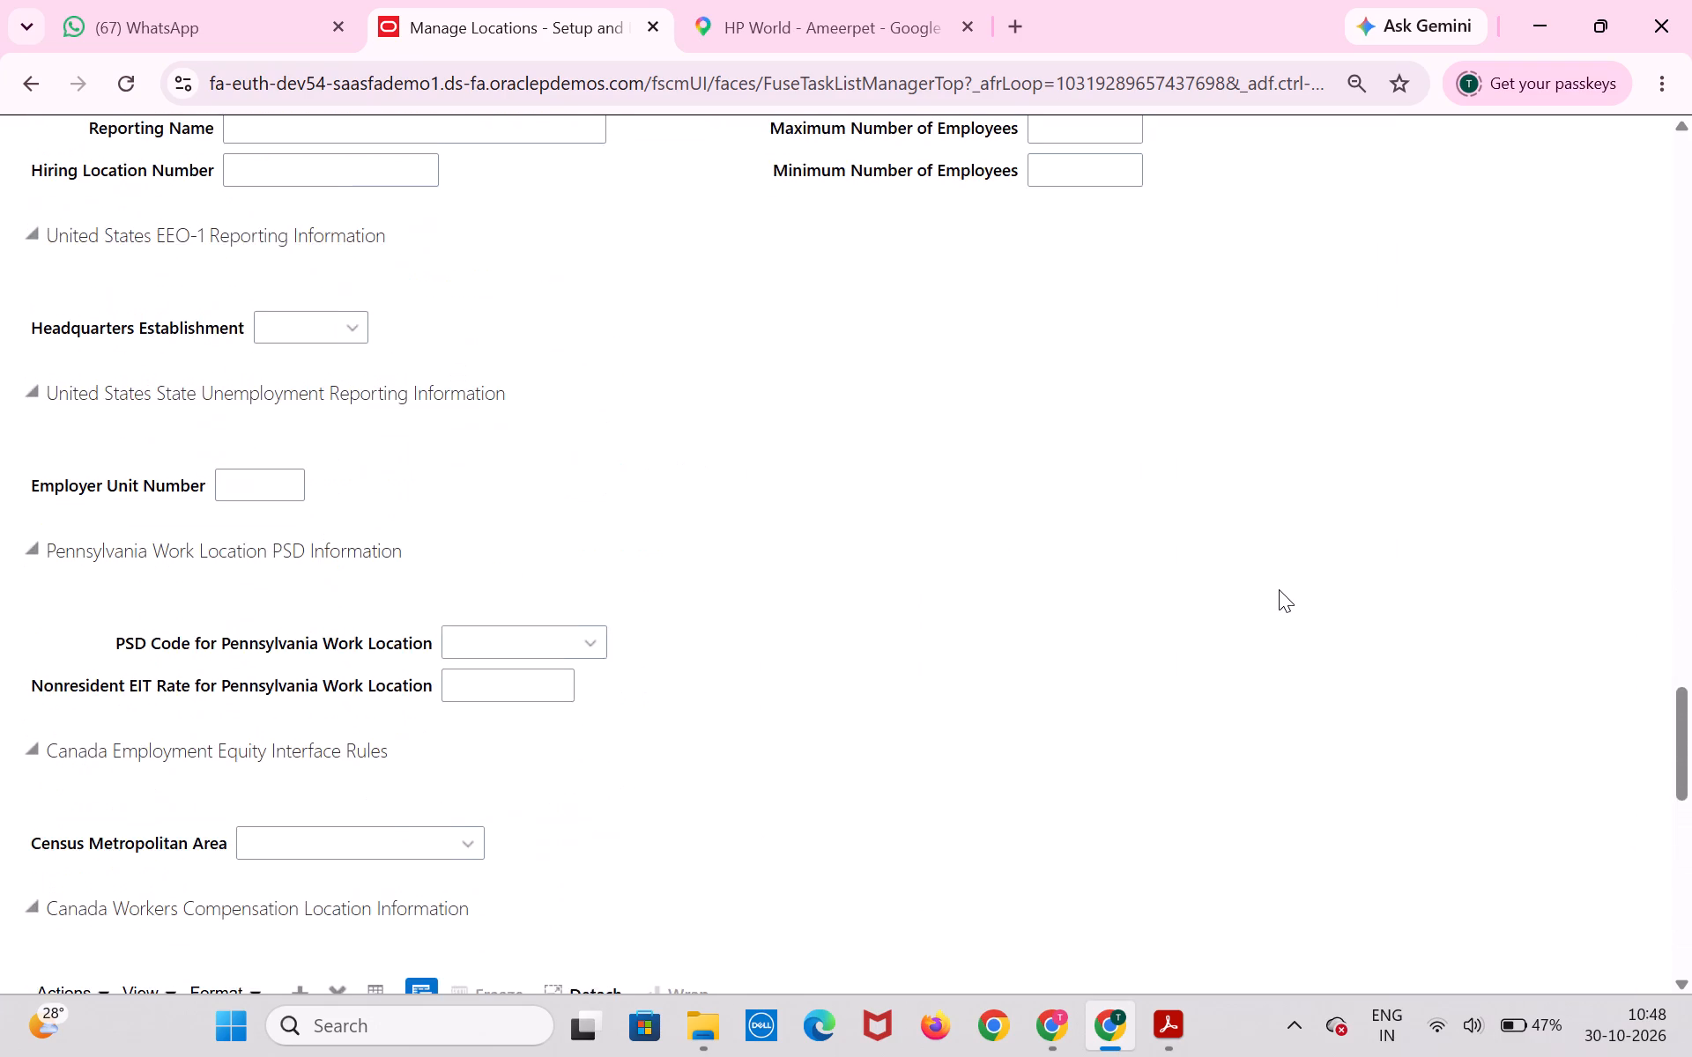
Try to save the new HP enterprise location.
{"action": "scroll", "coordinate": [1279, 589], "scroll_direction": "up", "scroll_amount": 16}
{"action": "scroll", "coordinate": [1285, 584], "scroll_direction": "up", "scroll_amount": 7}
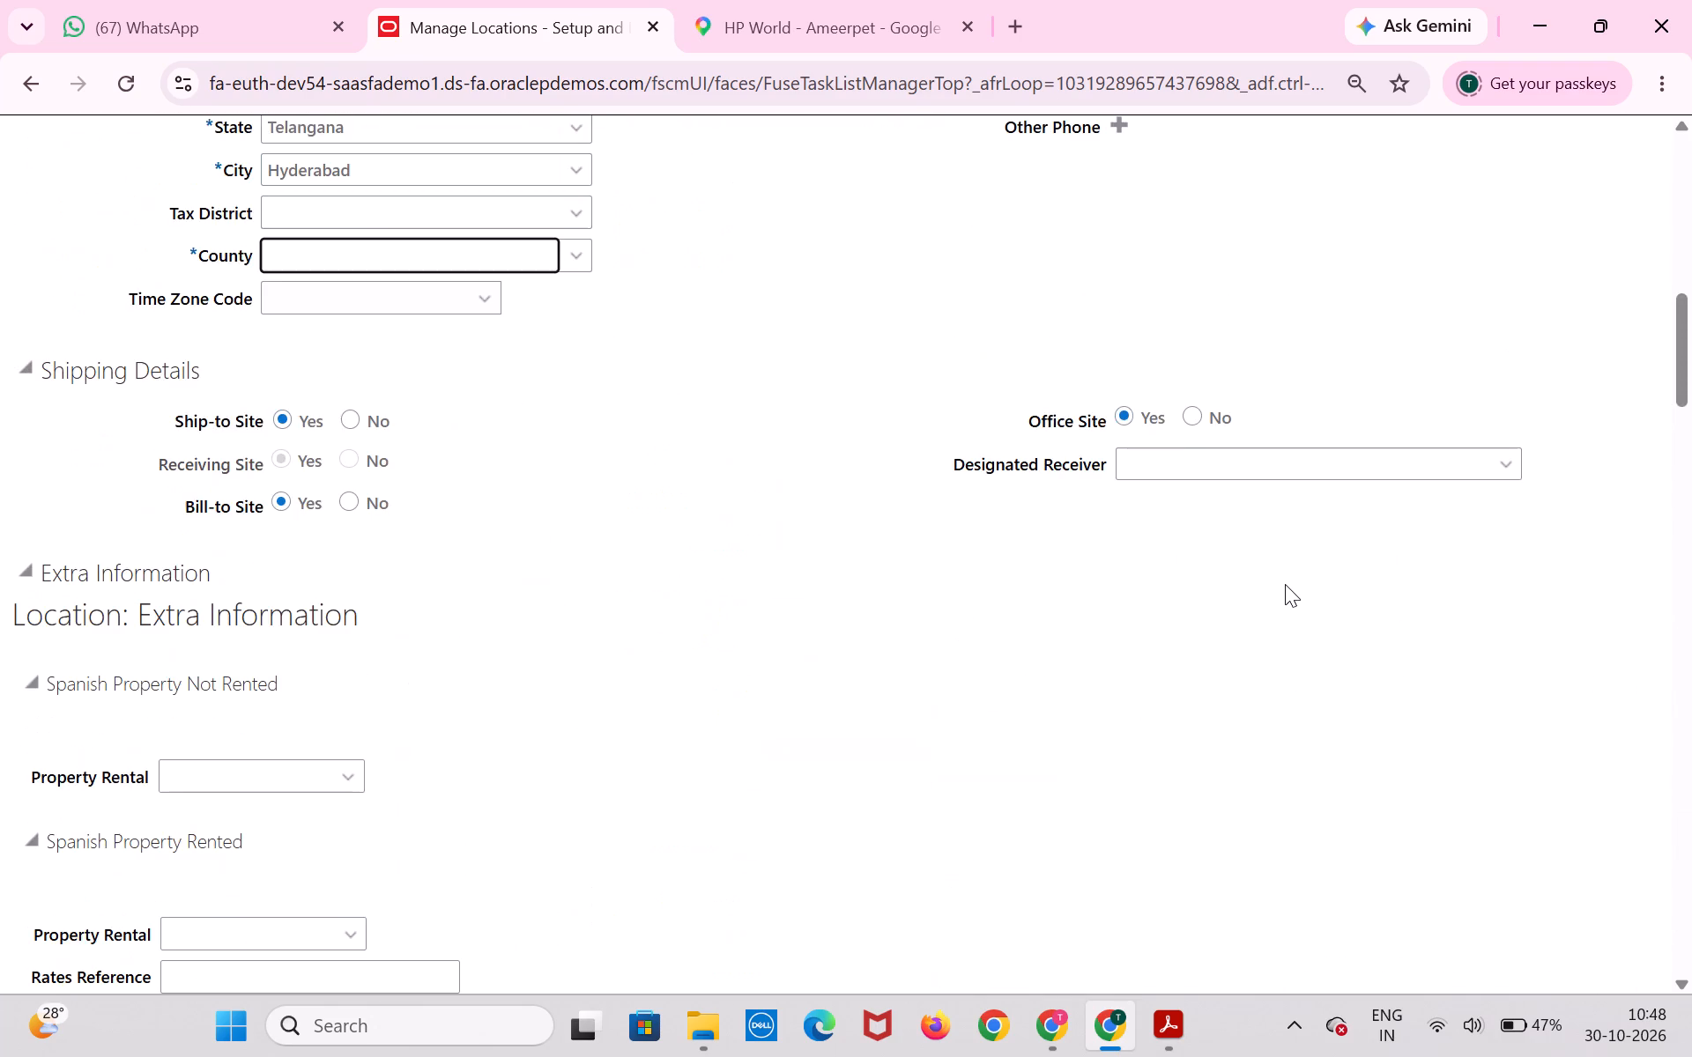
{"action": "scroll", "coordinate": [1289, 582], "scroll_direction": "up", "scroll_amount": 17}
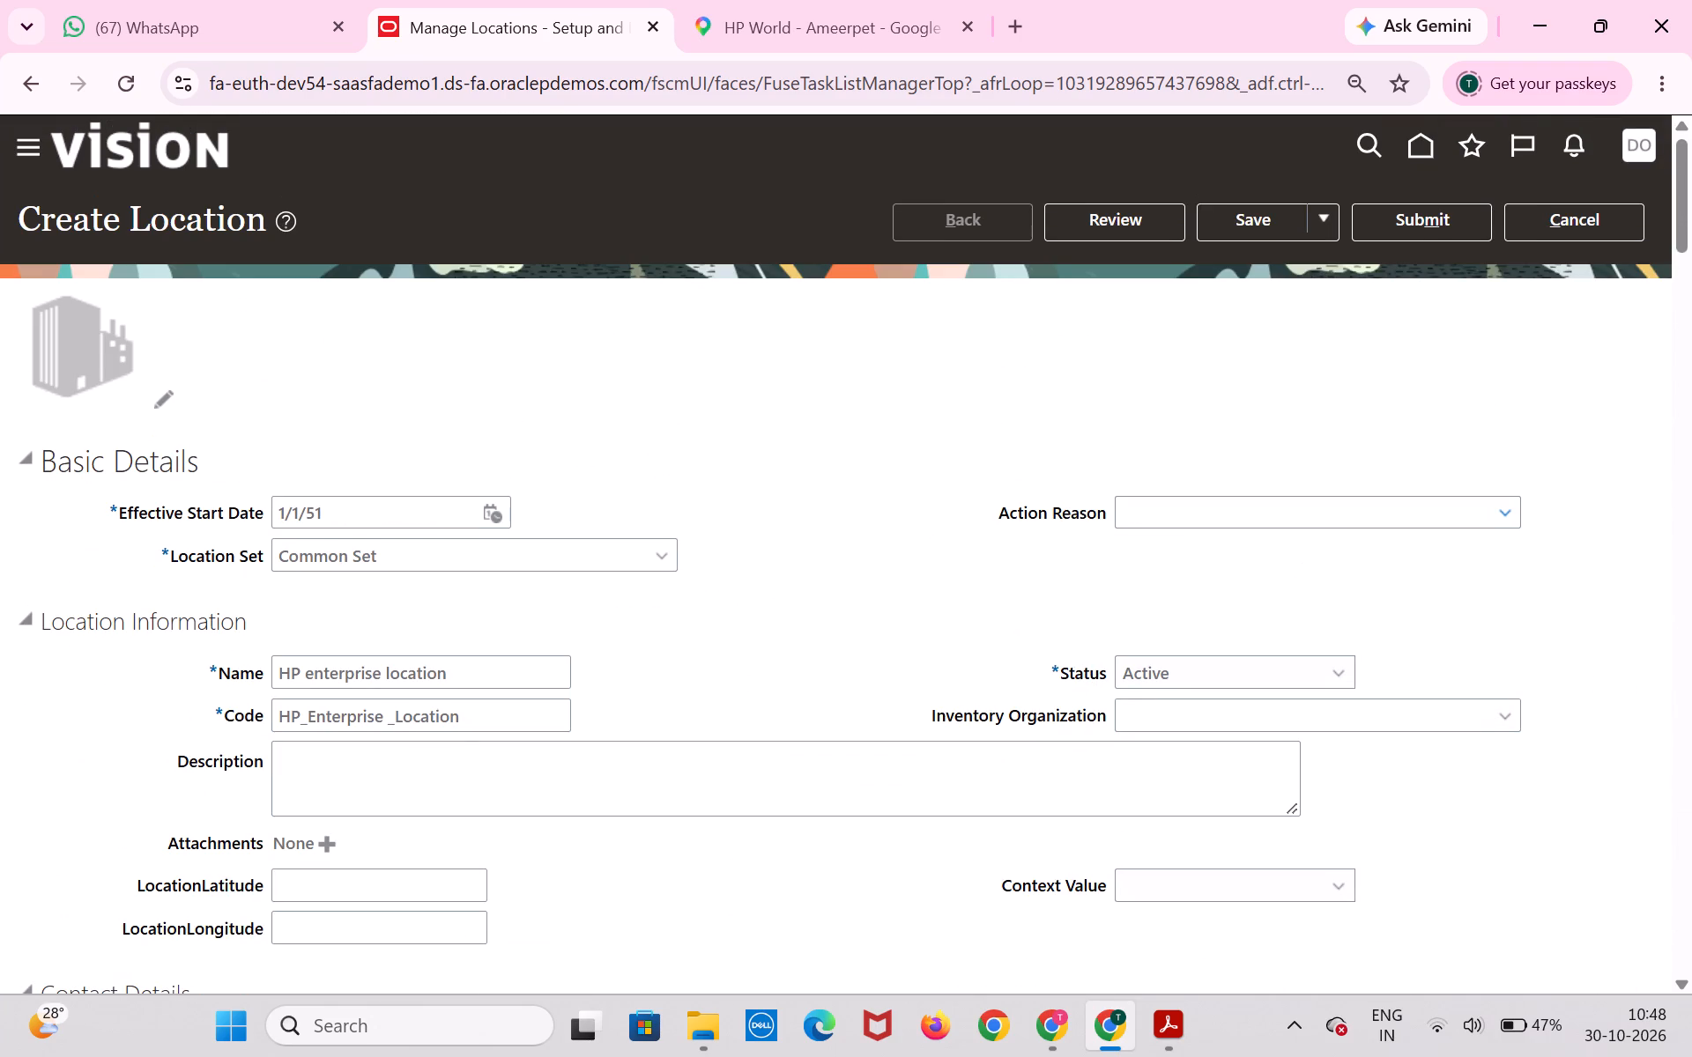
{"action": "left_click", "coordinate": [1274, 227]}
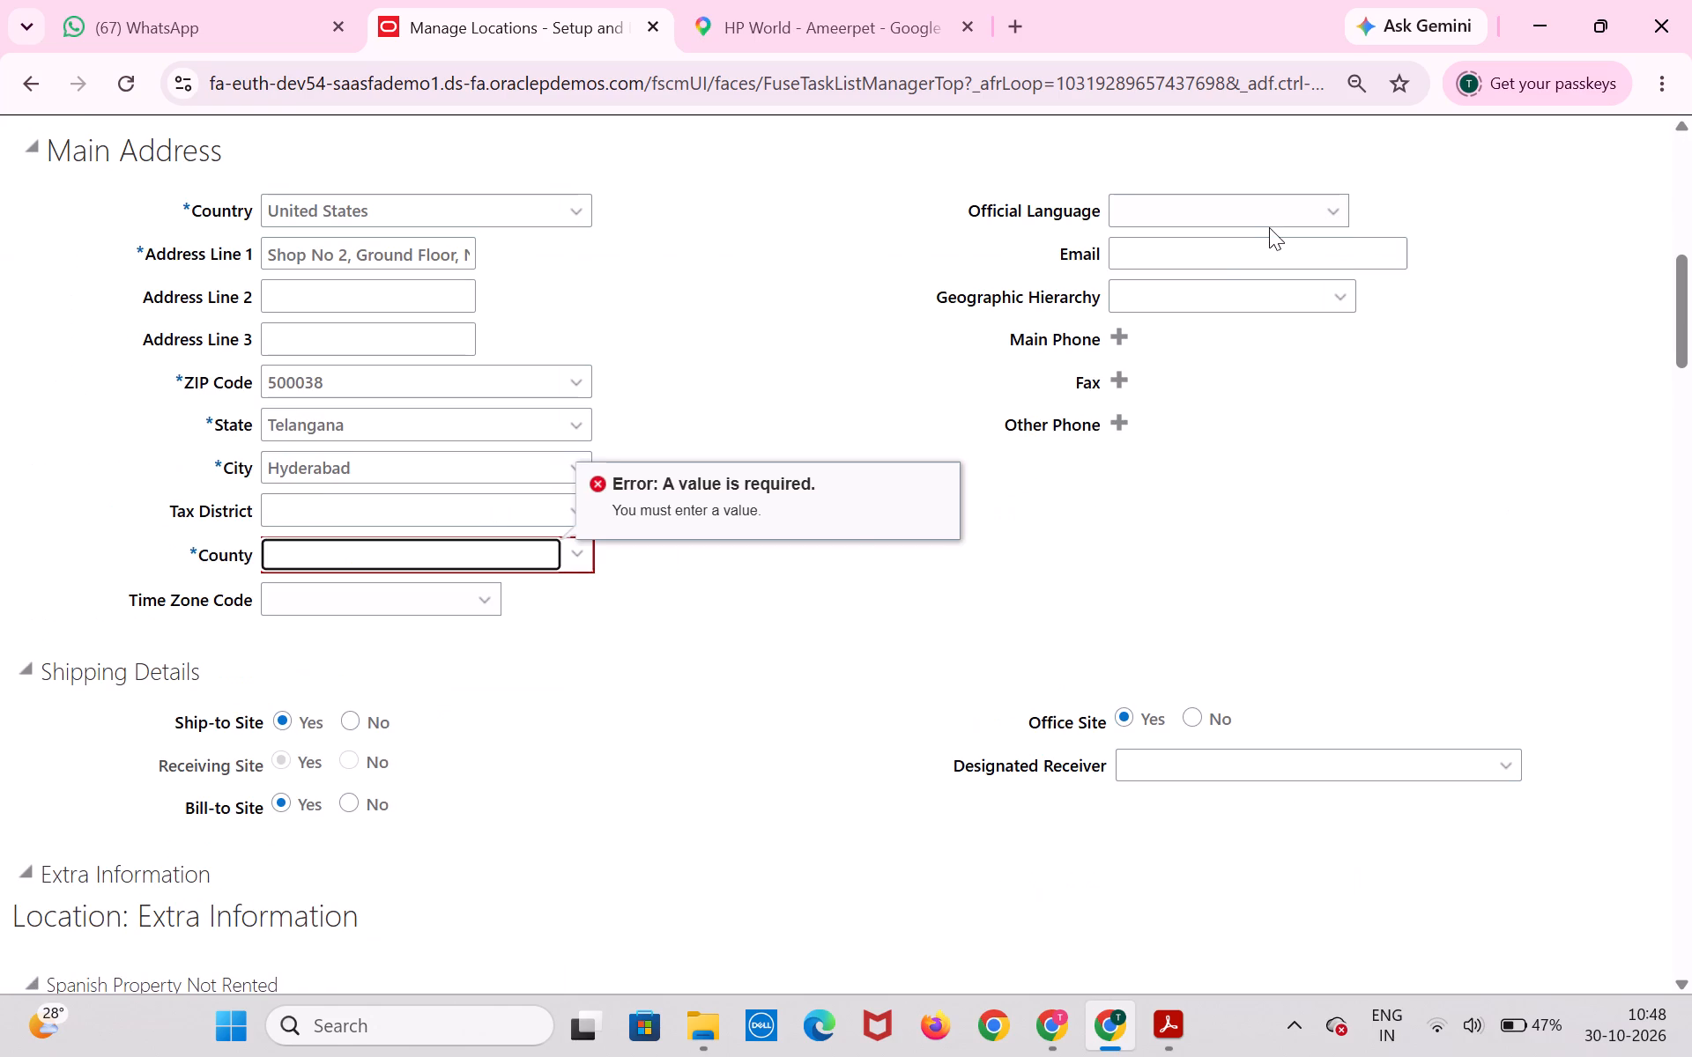
Search the County geographies for INR, then close the search without choosing a county.
{"action": "left_click", "coordinate": [585, 560]}
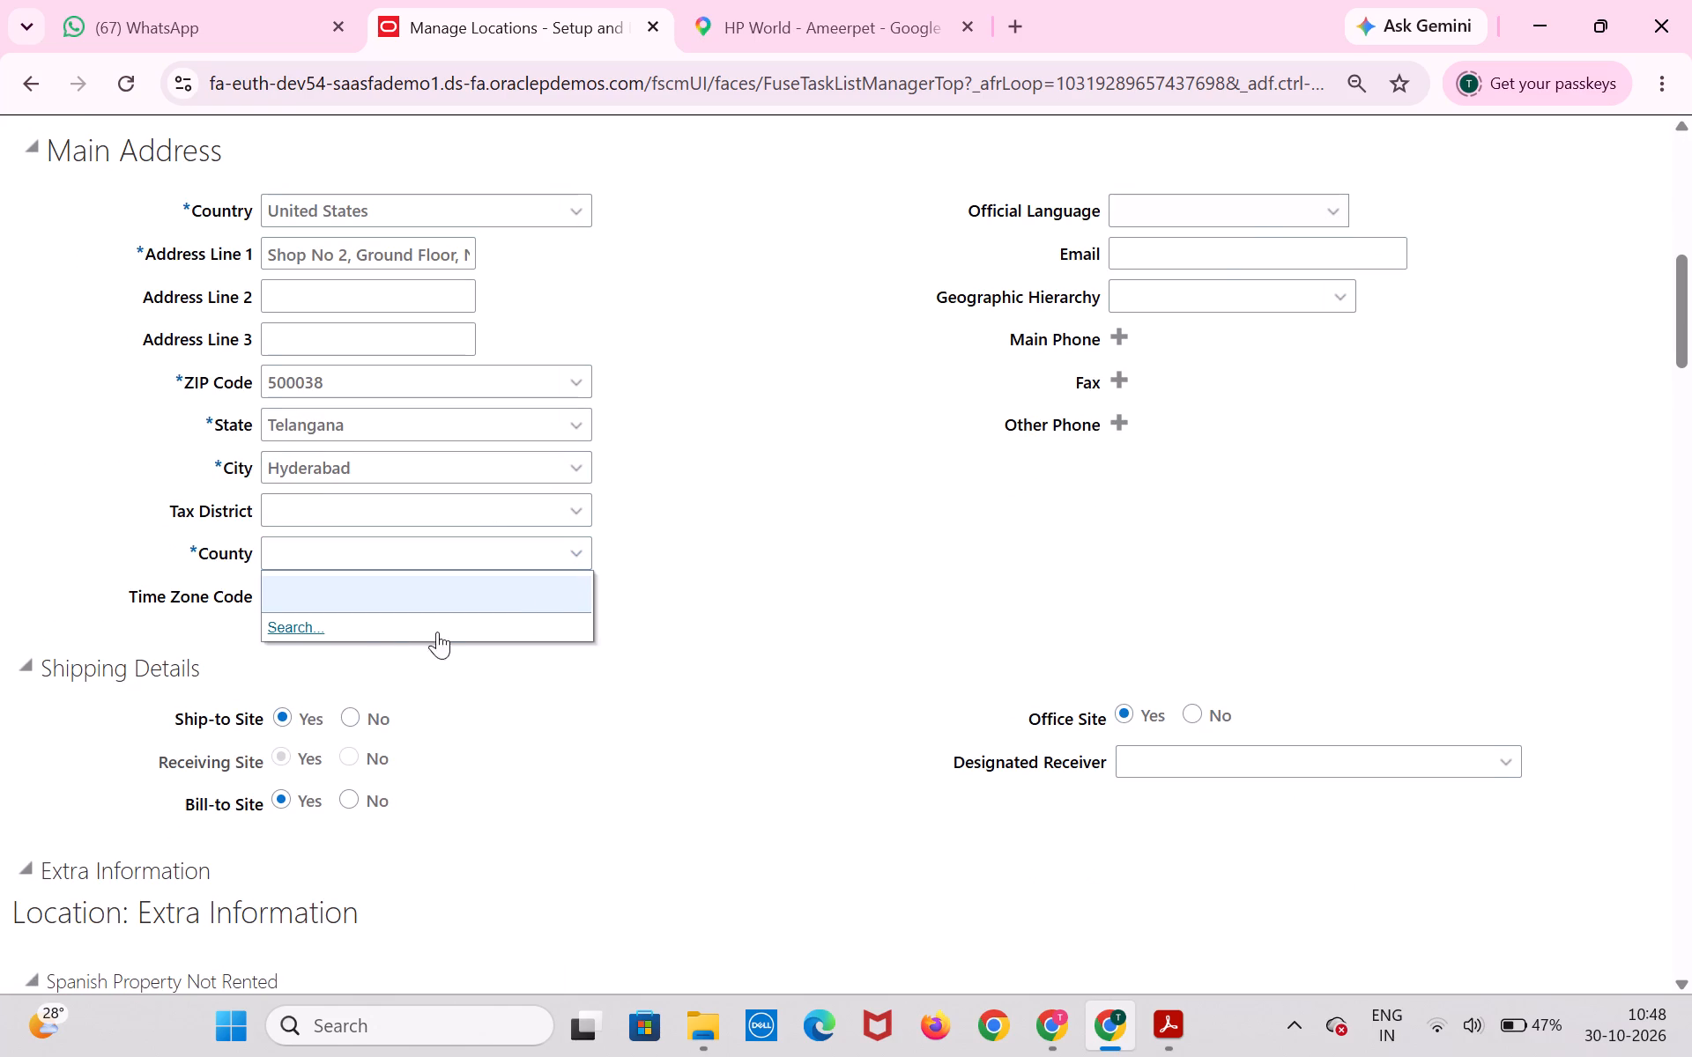
{"action": "left_click", "coordinate": [308, 625]}
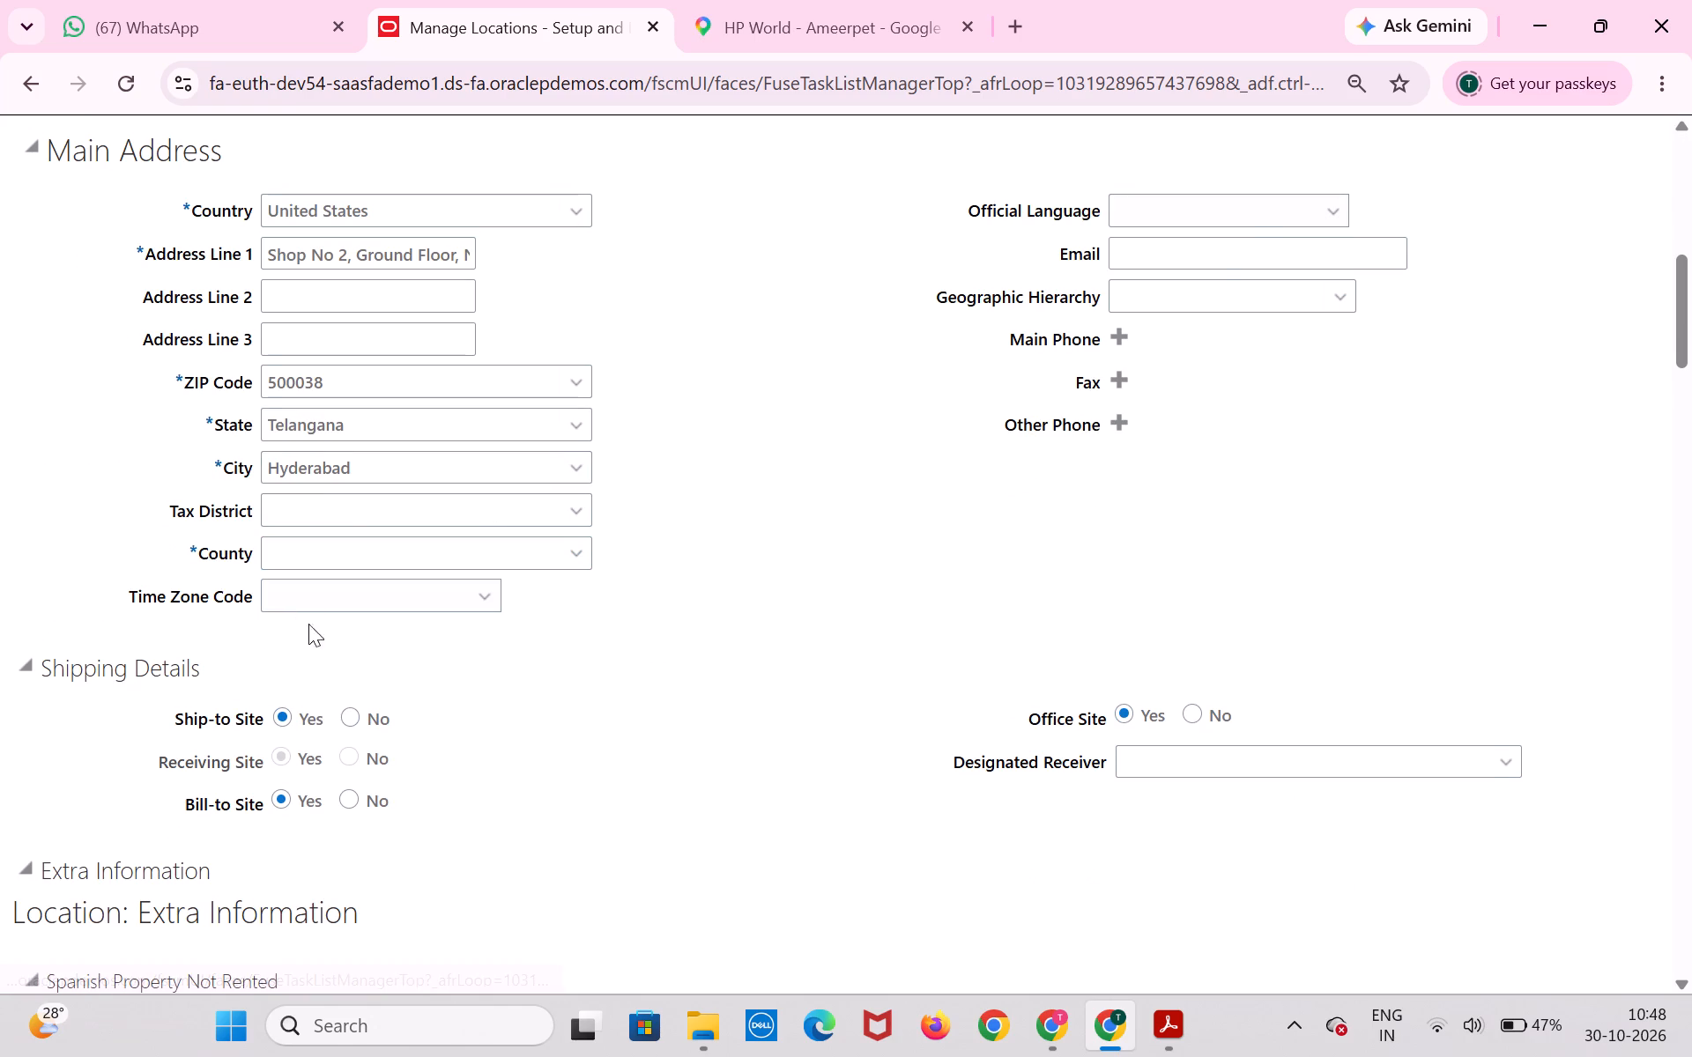
{"action": "left_click", "coordinate": [509, 501]}
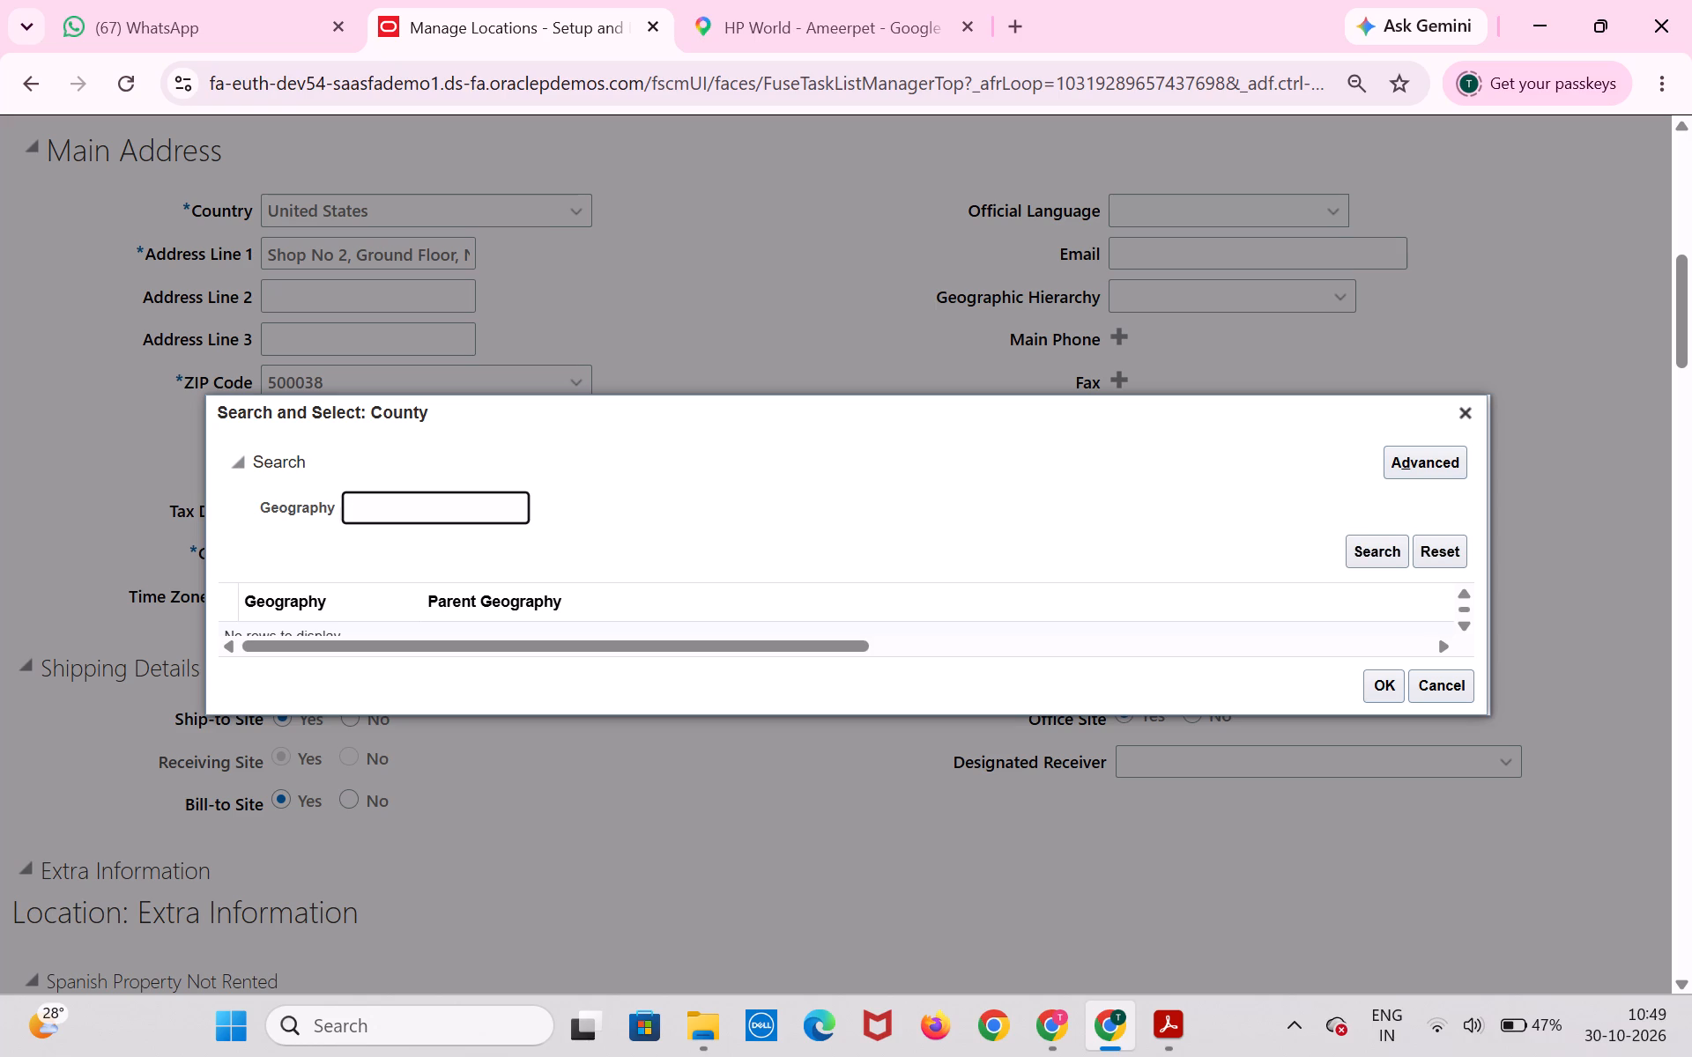
{"action": "type", "text": "INR"}
{"action": "key", "text": "Return"}
{"action": "left_click", "coordinate": [1393, 555]}
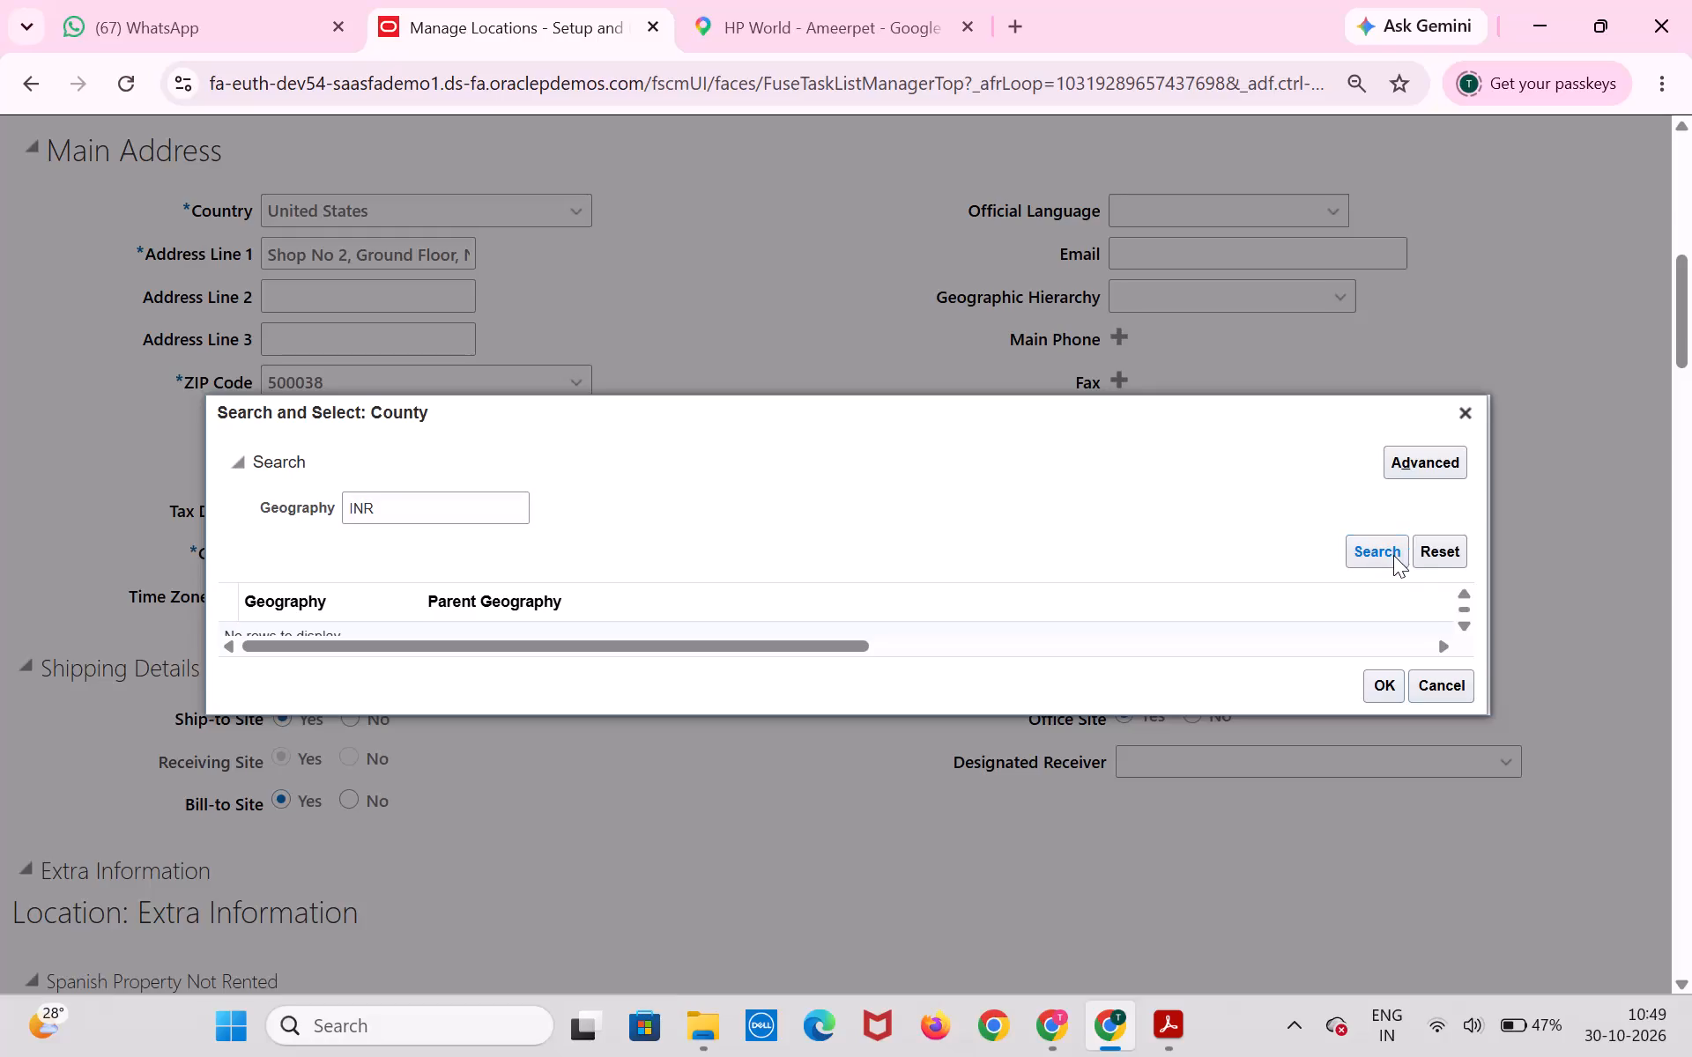
{"action": "left_click", "coordinate": [1478, 403]}
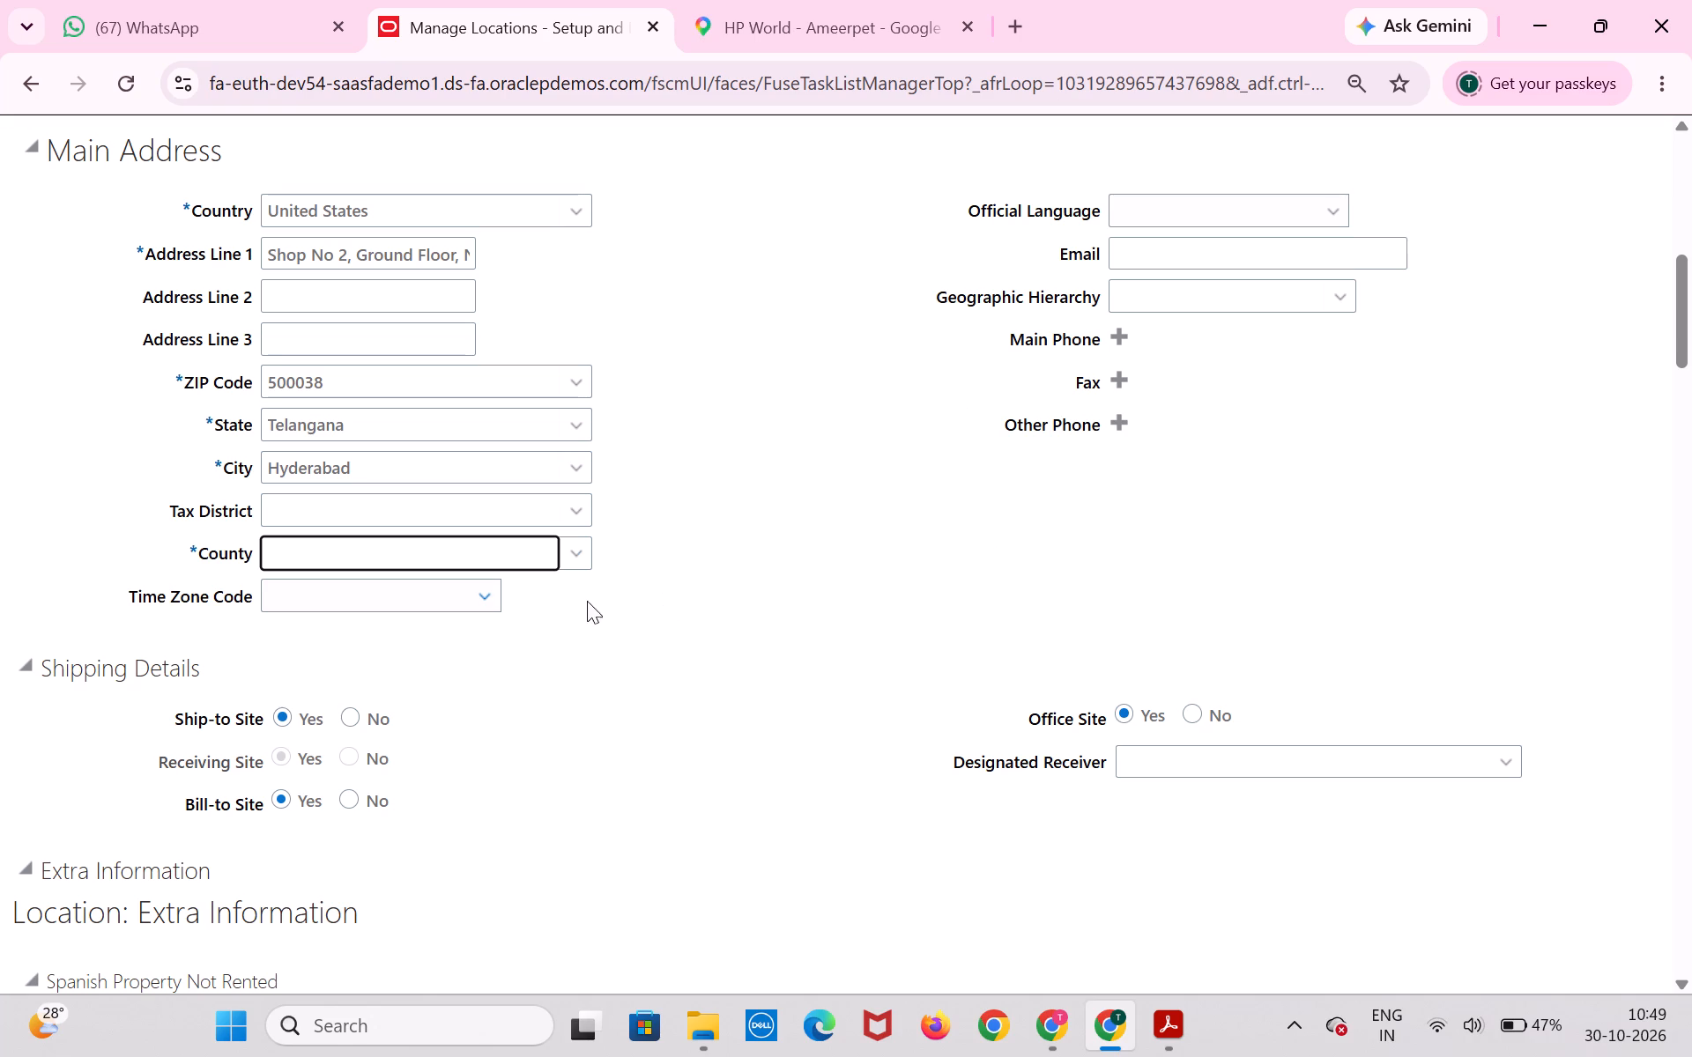
Reopen the County geography search for the main address.
{"action": "left_click", "coordinate": [579, 558]}
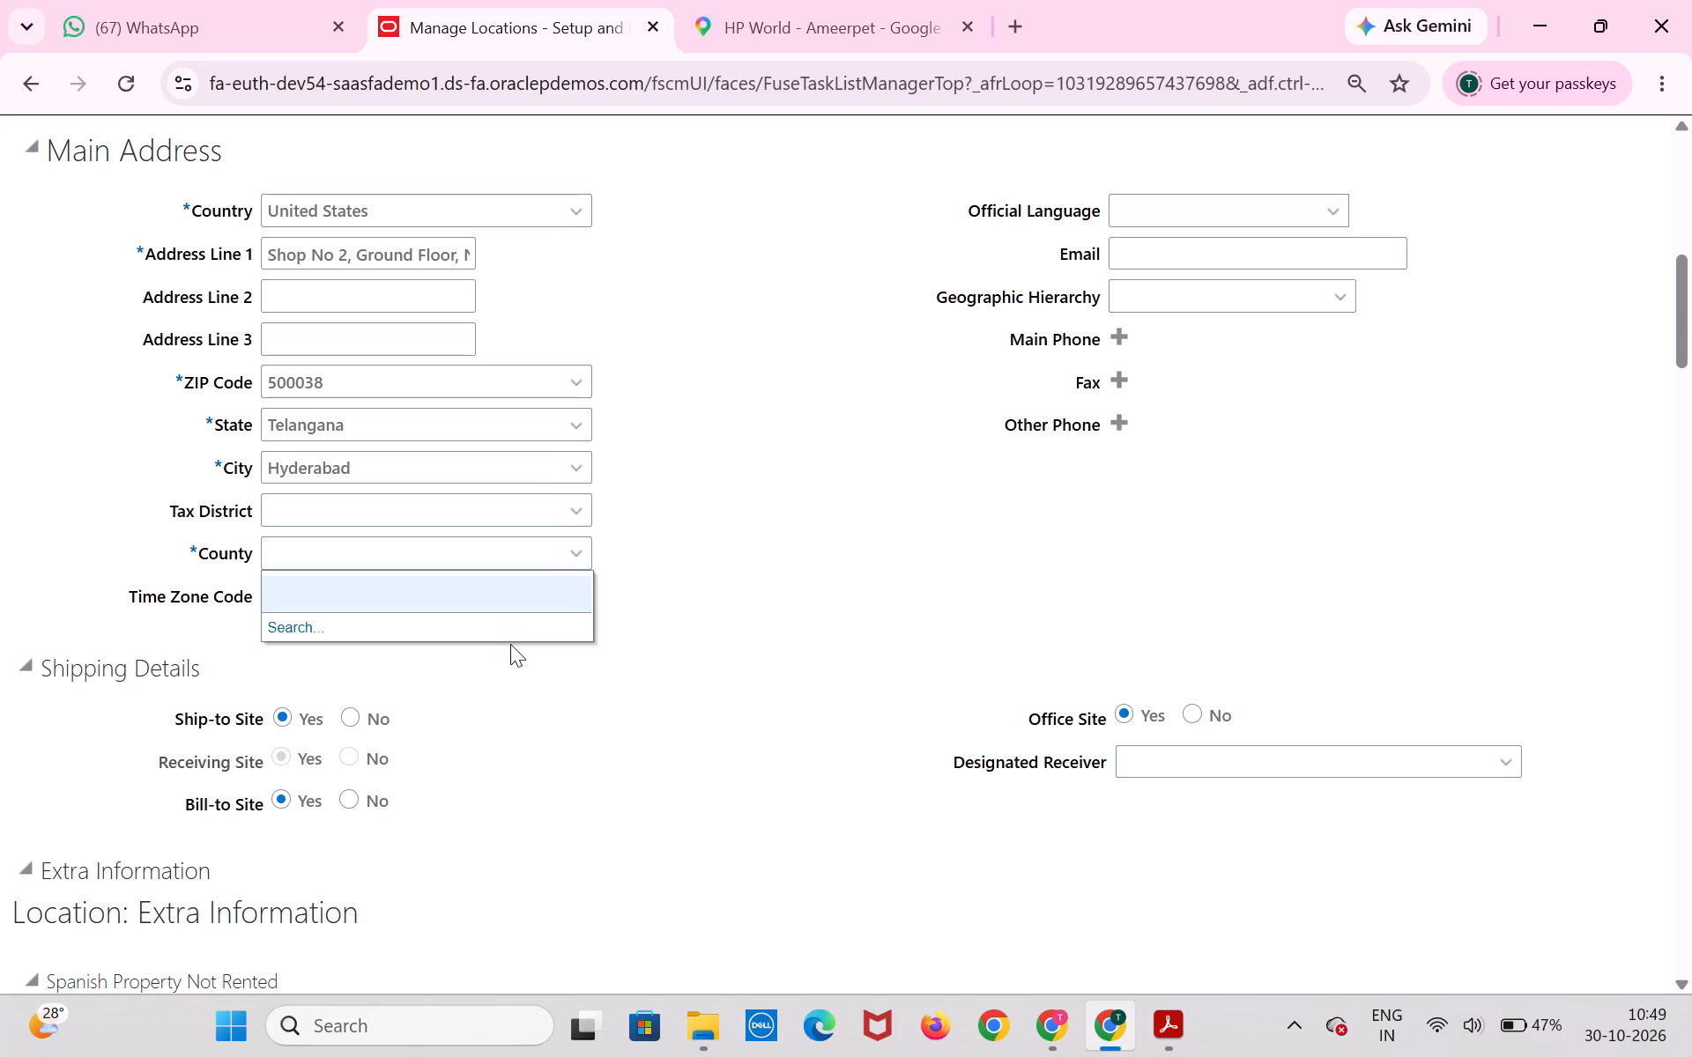
{"action": "left_click", "coordinate": [295, 632]}
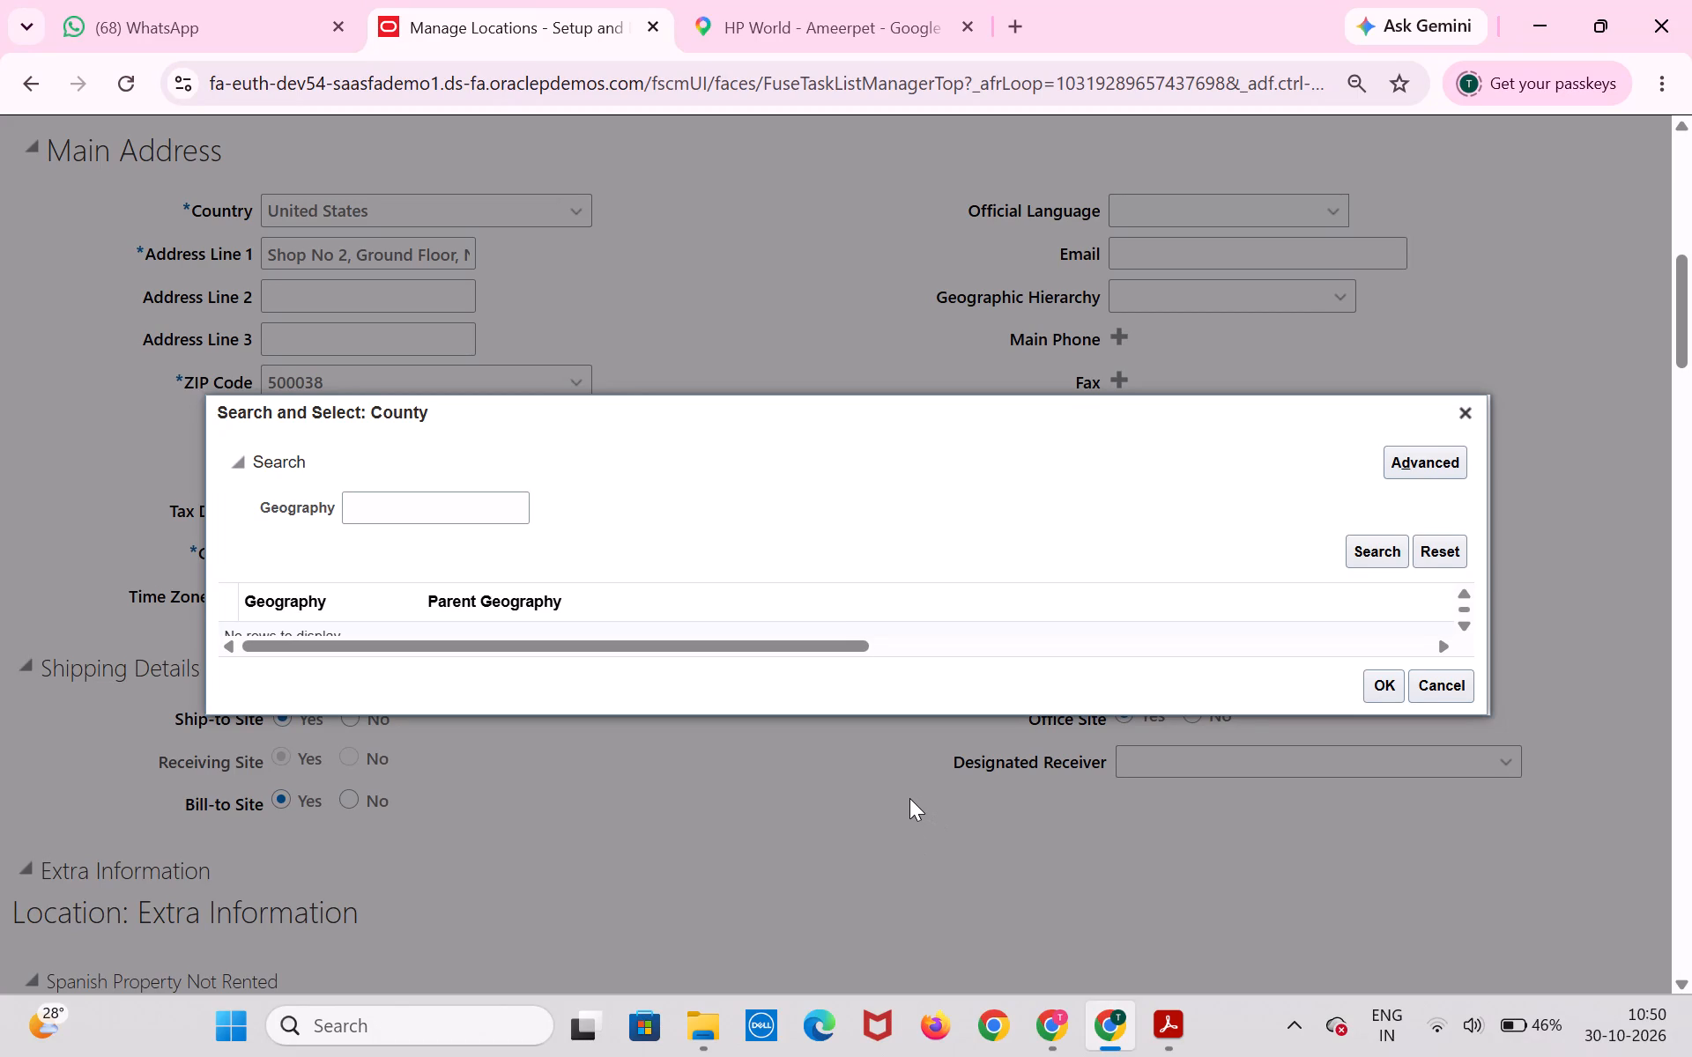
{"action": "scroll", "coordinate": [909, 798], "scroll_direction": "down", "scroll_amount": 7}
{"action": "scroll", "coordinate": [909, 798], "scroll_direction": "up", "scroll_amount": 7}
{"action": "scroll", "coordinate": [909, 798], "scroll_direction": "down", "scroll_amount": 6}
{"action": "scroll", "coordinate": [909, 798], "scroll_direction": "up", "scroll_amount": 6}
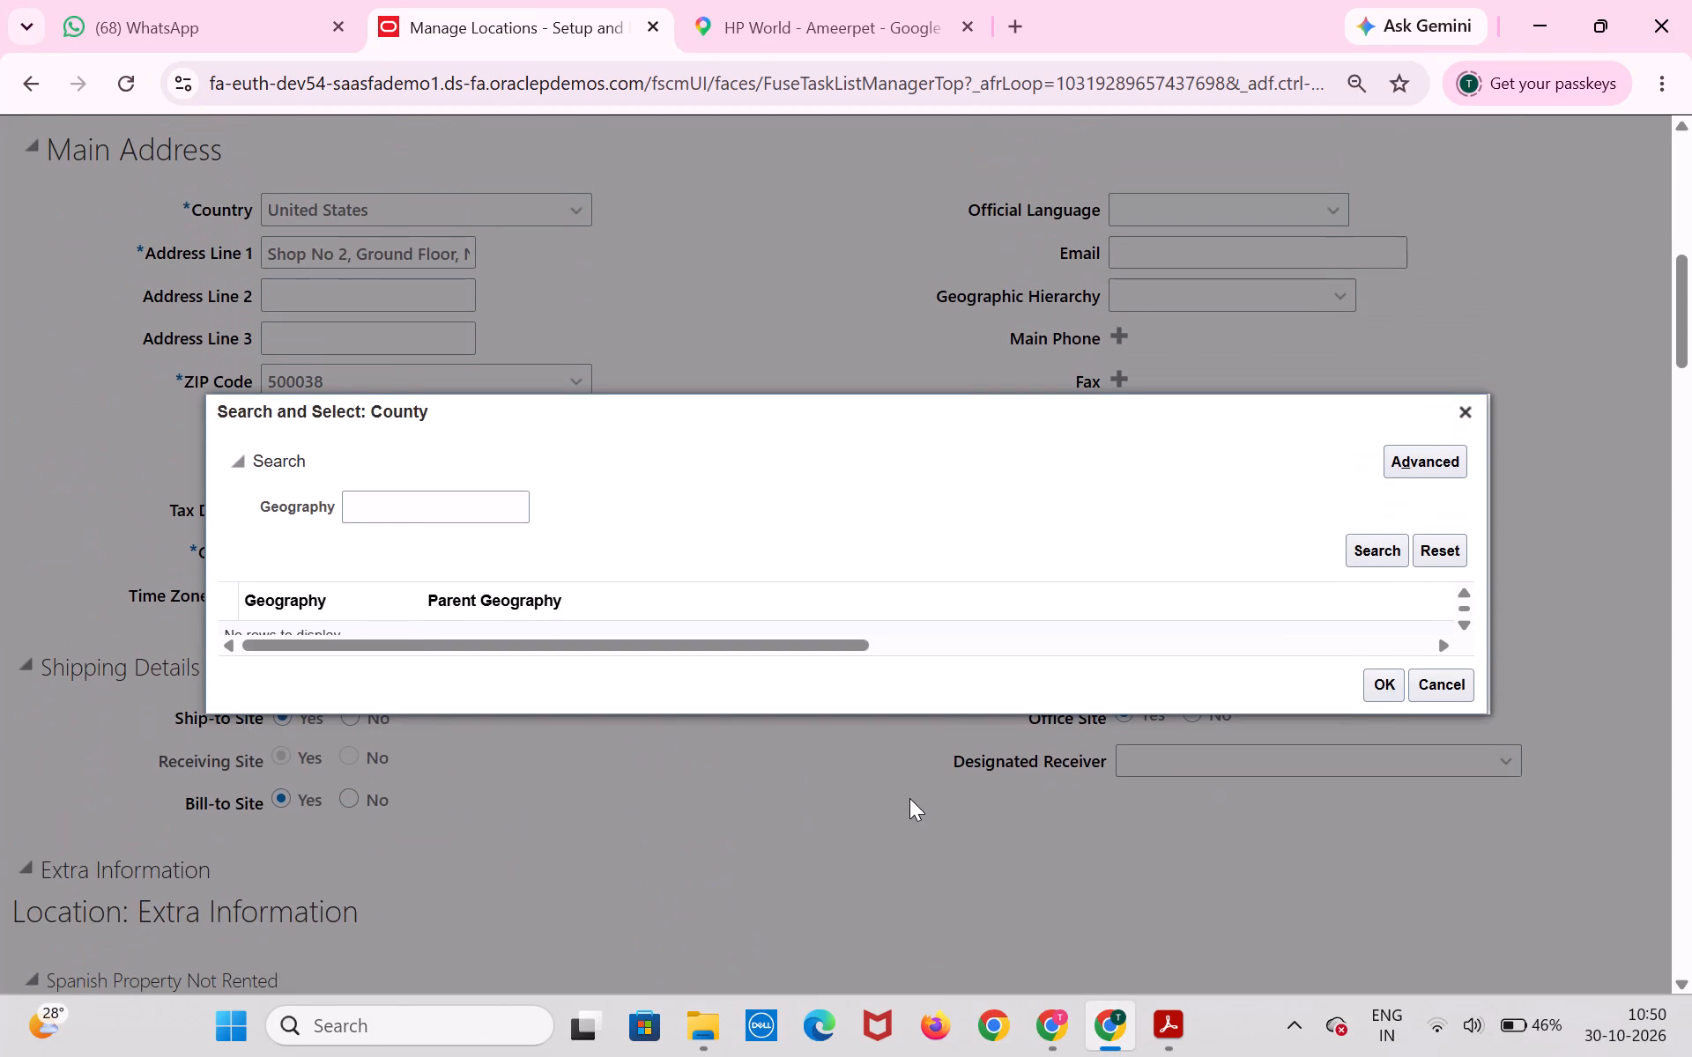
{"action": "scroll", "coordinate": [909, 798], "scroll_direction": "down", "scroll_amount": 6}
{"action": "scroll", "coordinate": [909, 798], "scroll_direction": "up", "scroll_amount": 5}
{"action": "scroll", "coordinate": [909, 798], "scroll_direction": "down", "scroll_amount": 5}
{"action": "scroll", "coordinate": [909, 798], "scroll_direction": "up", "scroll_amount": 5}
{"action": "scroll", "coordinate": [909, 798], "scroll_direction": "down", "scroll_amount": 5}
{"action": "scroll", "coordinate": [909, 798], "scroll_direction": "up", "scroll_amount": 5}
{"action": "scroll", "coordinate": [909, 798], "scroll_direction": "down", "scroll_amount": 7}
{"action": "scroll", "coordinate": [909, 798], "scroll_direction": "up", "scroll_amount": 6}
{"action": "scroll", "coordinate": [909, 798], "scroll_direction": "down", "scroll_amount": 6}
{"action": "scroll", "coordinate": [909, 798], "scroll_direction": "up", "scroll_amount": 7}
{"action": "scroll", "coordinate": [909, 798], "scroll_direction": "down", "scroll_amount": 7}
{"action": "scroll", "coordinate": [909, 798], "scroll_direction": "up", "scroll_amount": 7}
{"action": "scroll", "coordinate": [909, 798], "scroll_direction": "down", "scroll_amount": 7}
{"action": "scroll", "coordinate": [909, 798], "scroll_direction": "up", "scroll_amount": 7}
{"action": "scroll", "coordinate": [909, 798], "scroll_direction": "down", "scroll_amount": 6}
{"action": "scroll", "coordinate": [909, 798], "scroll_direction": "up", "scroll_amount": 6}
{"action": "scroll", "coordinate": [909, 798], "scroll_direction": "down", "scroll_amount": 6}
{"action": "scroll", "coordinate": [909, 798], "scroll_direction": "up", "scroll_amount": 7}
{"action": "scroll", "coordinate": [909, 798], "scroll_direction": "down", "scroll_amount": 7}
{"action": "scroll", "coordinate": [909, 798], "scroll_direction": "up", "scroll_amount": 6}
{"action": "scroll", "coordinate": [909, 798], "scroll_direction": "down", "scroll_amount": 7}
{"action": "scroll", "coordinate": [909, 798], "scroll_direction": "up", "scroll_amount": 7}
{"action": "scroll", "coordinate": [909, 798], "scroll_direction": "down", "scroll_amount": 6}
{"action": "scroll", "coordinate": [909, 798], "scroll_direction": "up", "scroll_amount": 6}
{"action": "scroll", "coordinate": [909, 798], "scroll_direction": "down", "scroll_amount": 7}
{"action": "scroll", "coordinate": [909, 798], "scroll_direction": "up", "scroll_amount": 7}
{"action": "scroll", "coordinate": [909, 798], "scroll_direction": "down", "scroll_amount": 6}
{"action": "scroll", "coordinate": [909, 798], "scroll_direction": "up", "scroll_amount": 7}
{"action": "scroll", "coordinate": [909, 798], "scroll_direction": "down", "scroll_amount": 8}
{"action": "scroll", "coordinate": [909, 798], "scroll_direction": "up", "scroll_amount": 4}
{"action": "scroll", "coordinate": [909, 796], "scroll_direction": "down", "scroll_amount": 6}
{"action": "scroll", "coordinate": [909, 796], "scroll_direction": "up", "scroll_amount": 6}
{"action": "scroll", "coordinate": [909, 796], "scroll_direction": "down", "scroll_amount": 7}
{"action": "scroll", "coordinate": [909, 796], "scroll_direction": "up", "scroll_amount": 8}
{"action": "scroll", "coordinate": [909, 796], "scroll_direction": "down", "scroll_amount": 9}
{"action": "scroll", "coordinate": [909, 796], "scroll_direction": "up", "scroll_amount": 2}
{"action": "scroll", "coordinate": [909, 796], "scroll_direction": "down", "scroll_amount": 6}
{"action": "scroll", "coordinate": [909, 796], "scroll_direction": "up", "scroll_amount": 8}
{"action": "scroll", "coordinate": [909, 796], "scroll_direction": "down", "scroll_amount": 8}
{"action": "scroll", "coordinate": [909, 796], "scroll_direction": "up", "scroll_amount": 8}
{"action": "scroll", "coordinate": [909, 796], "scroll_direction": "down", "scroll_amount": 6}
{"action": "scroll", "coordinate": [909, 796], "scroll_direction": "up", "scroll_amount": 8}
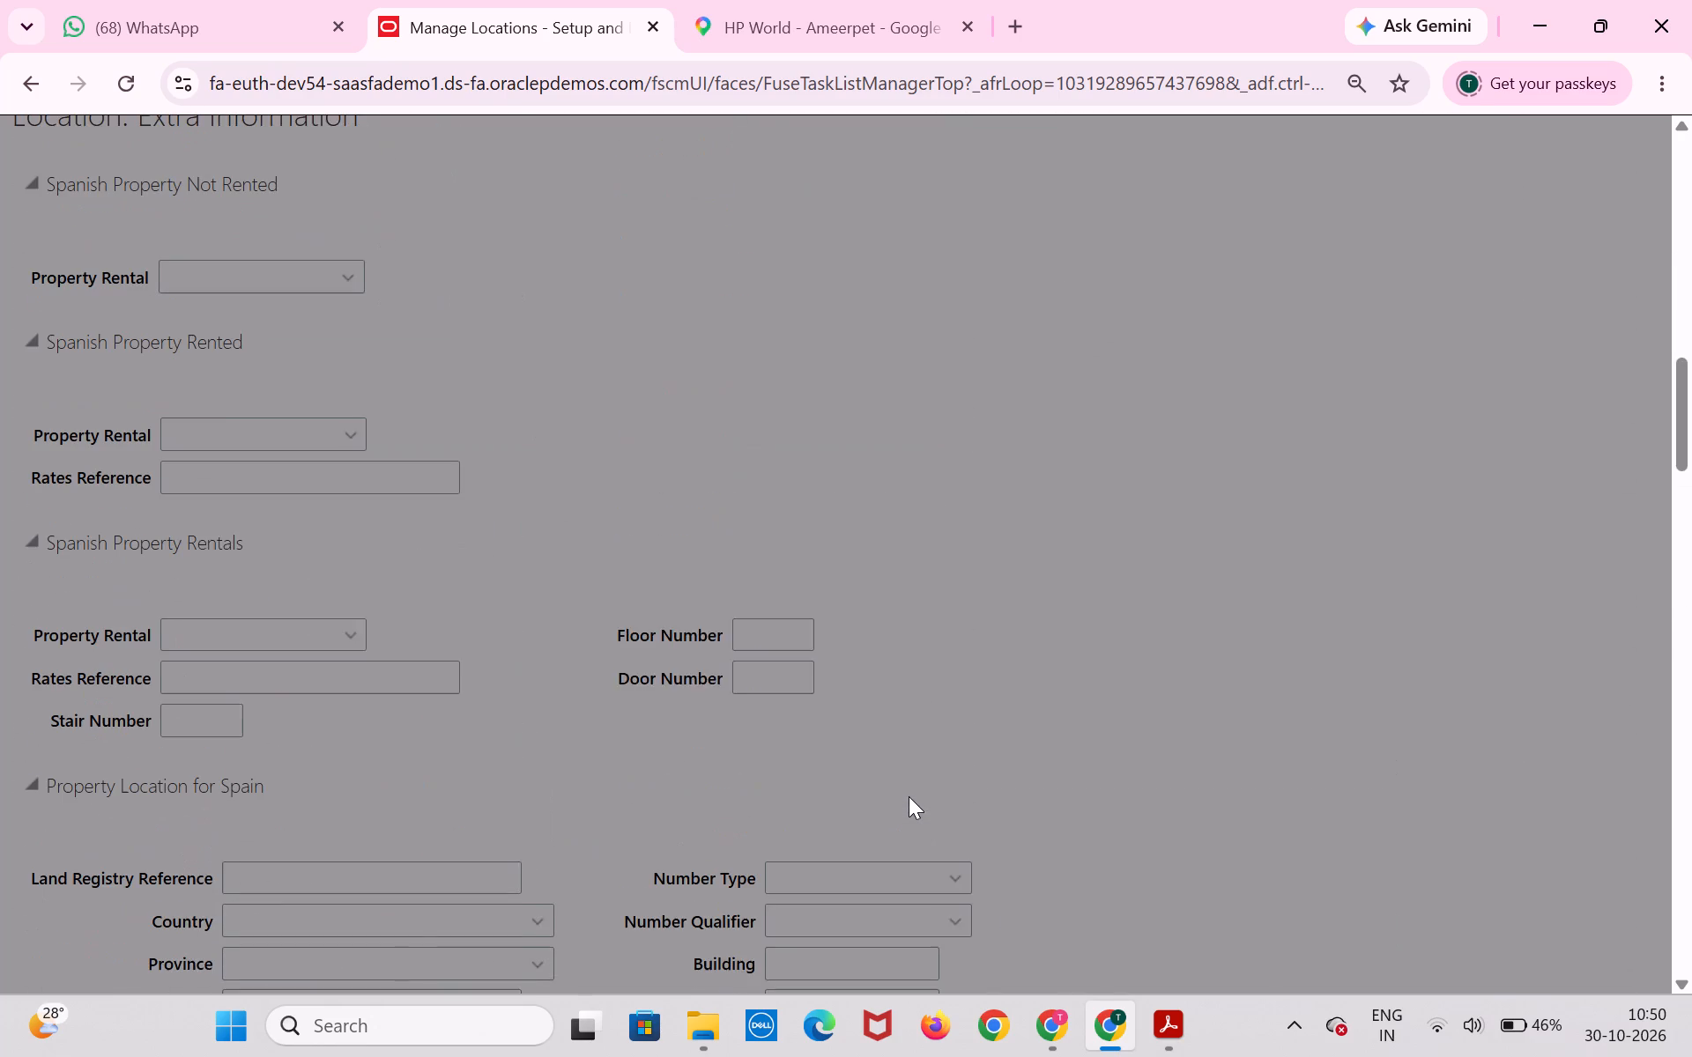
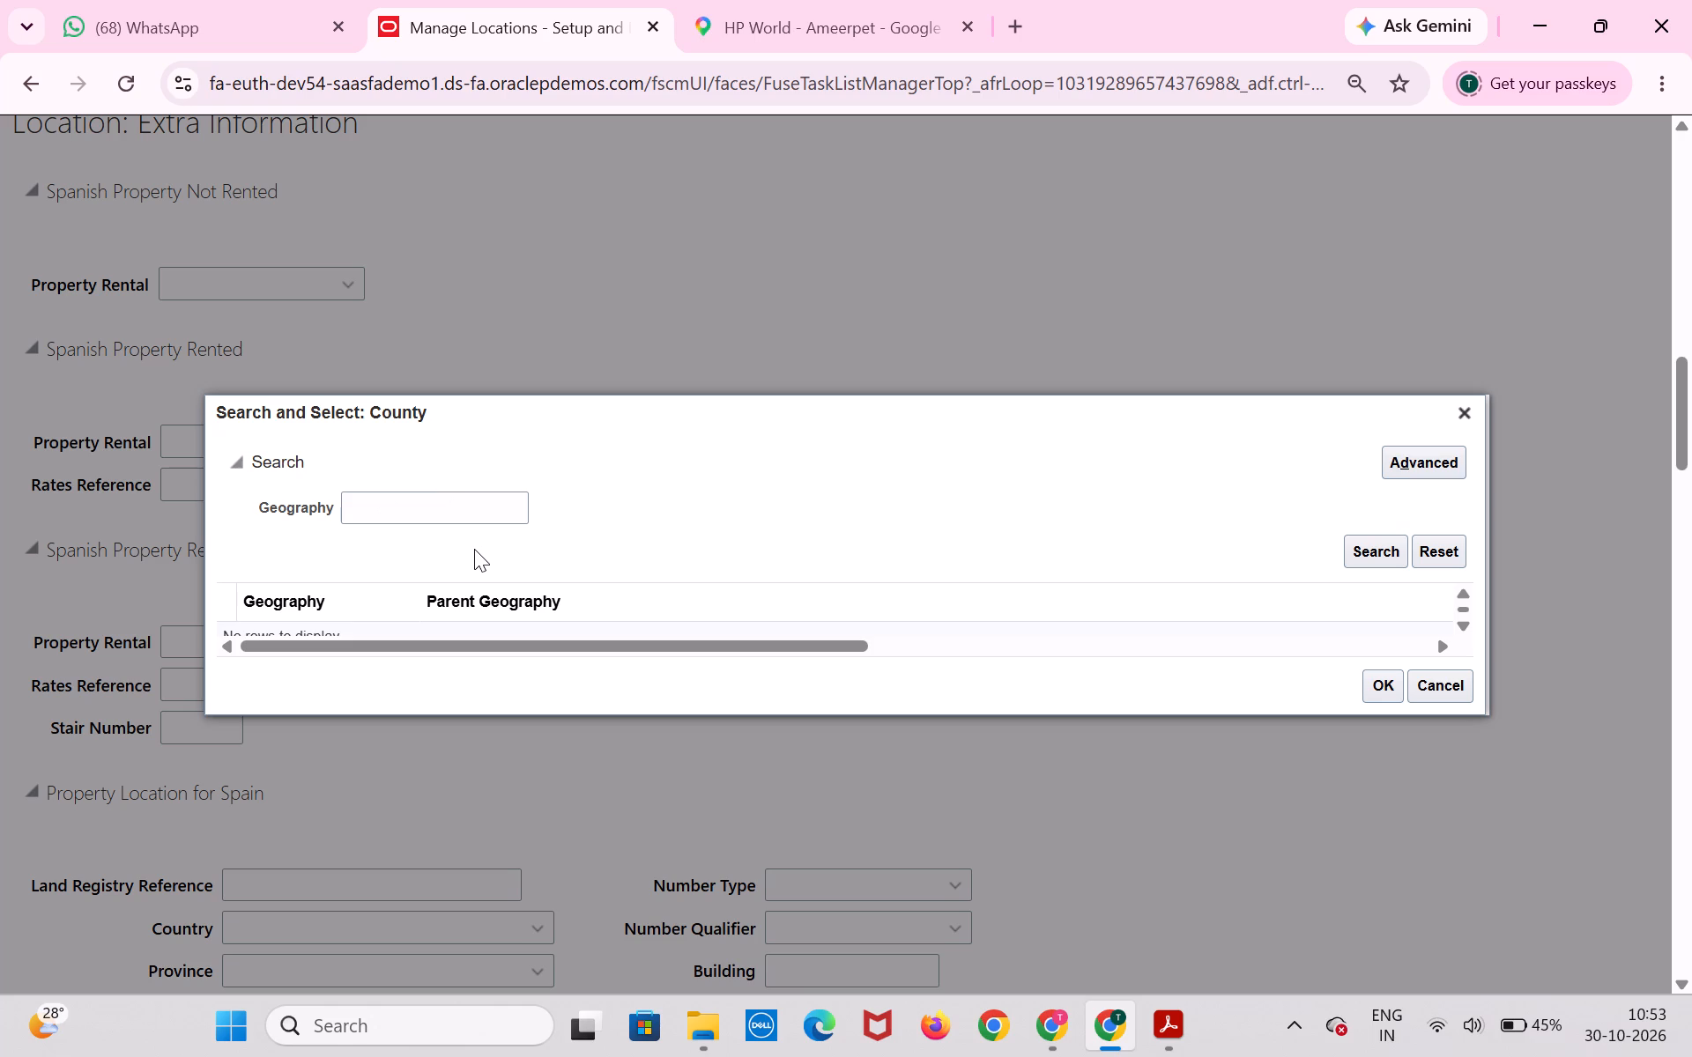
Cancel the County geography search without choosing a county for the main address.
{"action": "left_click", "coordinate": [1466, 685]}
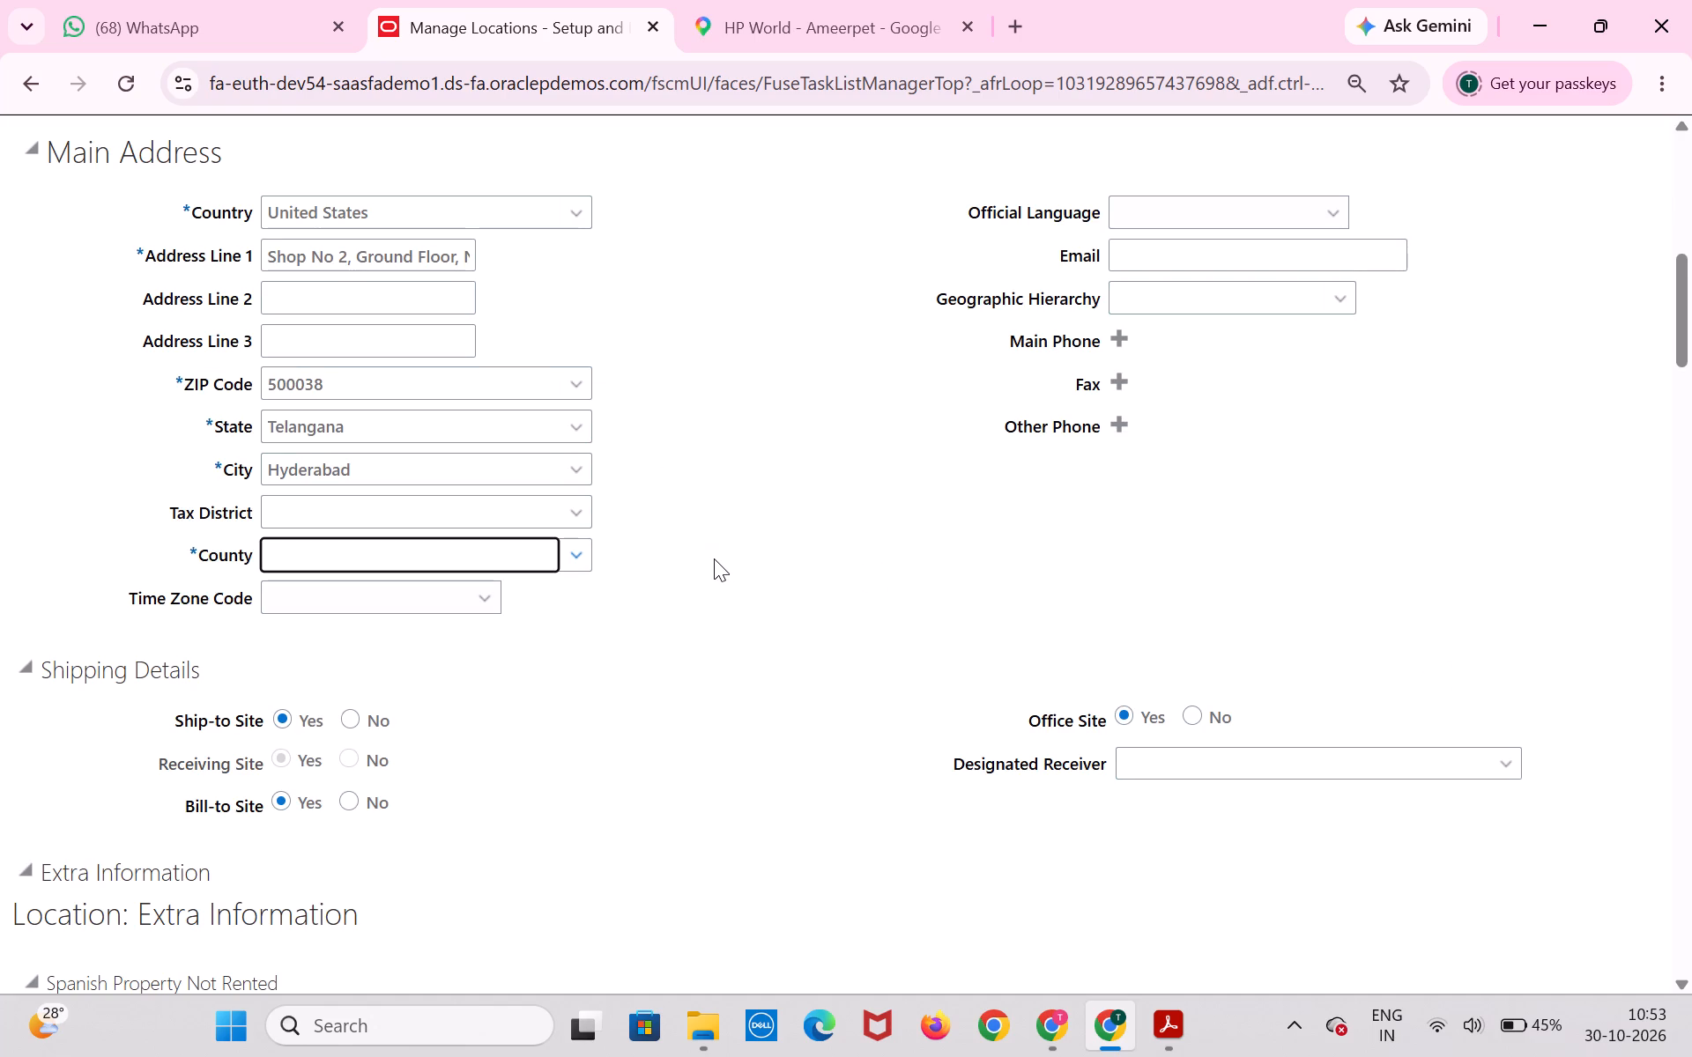
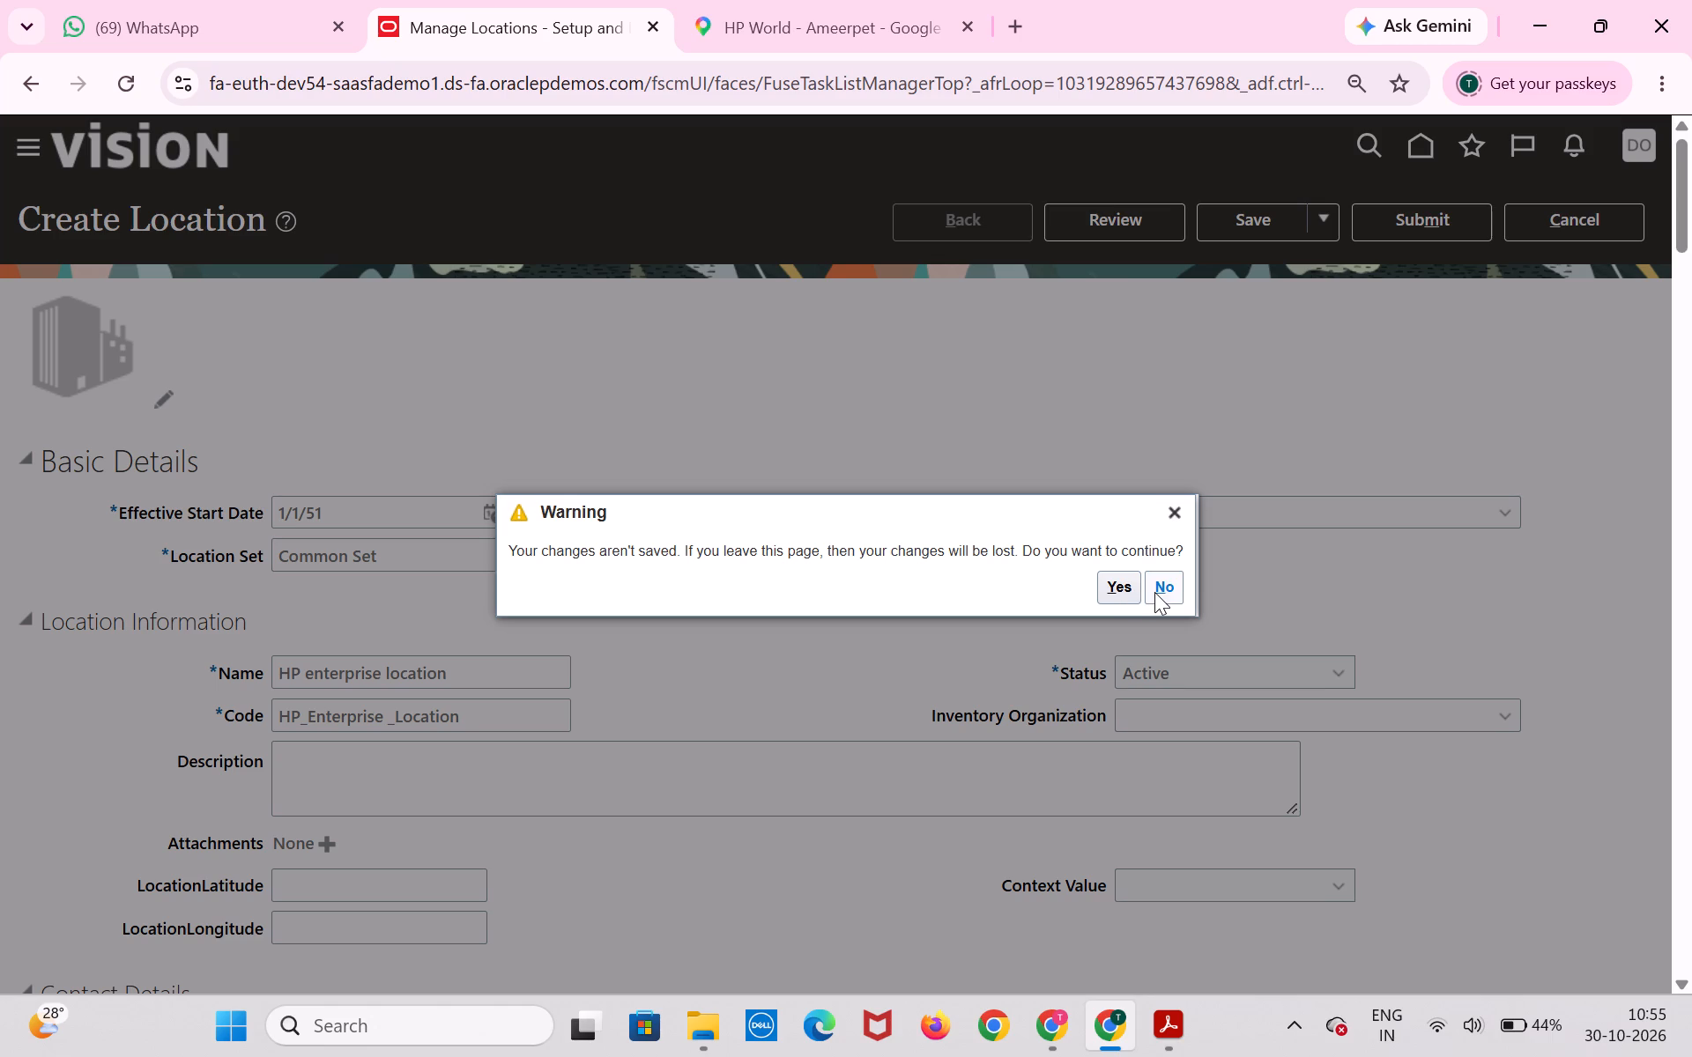
Stay on the Create Location page and keep the unsaved location changes.
{"action": "left_click", "coordinate": [1165, 592]}
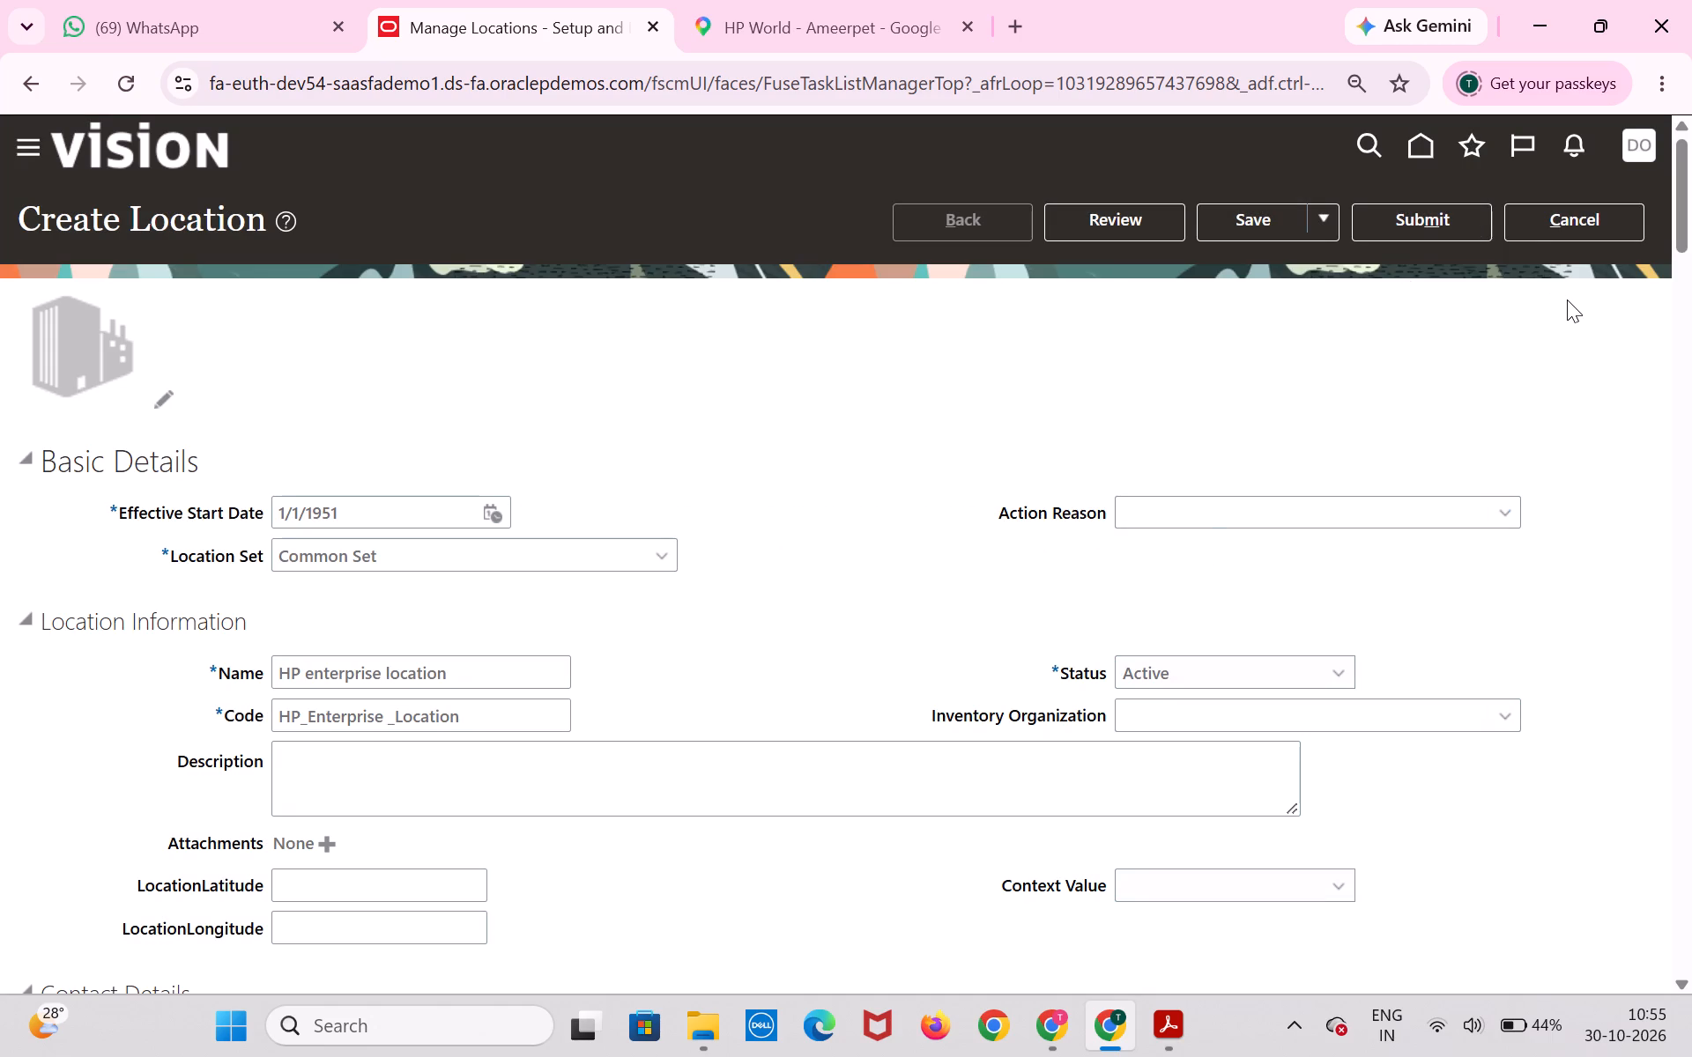
Change the country of the location's main address to India through the country search.
{"action": "scroll", "coordinate": [954, 797], "scroll_direction": "down", "scroll_amount": 5}
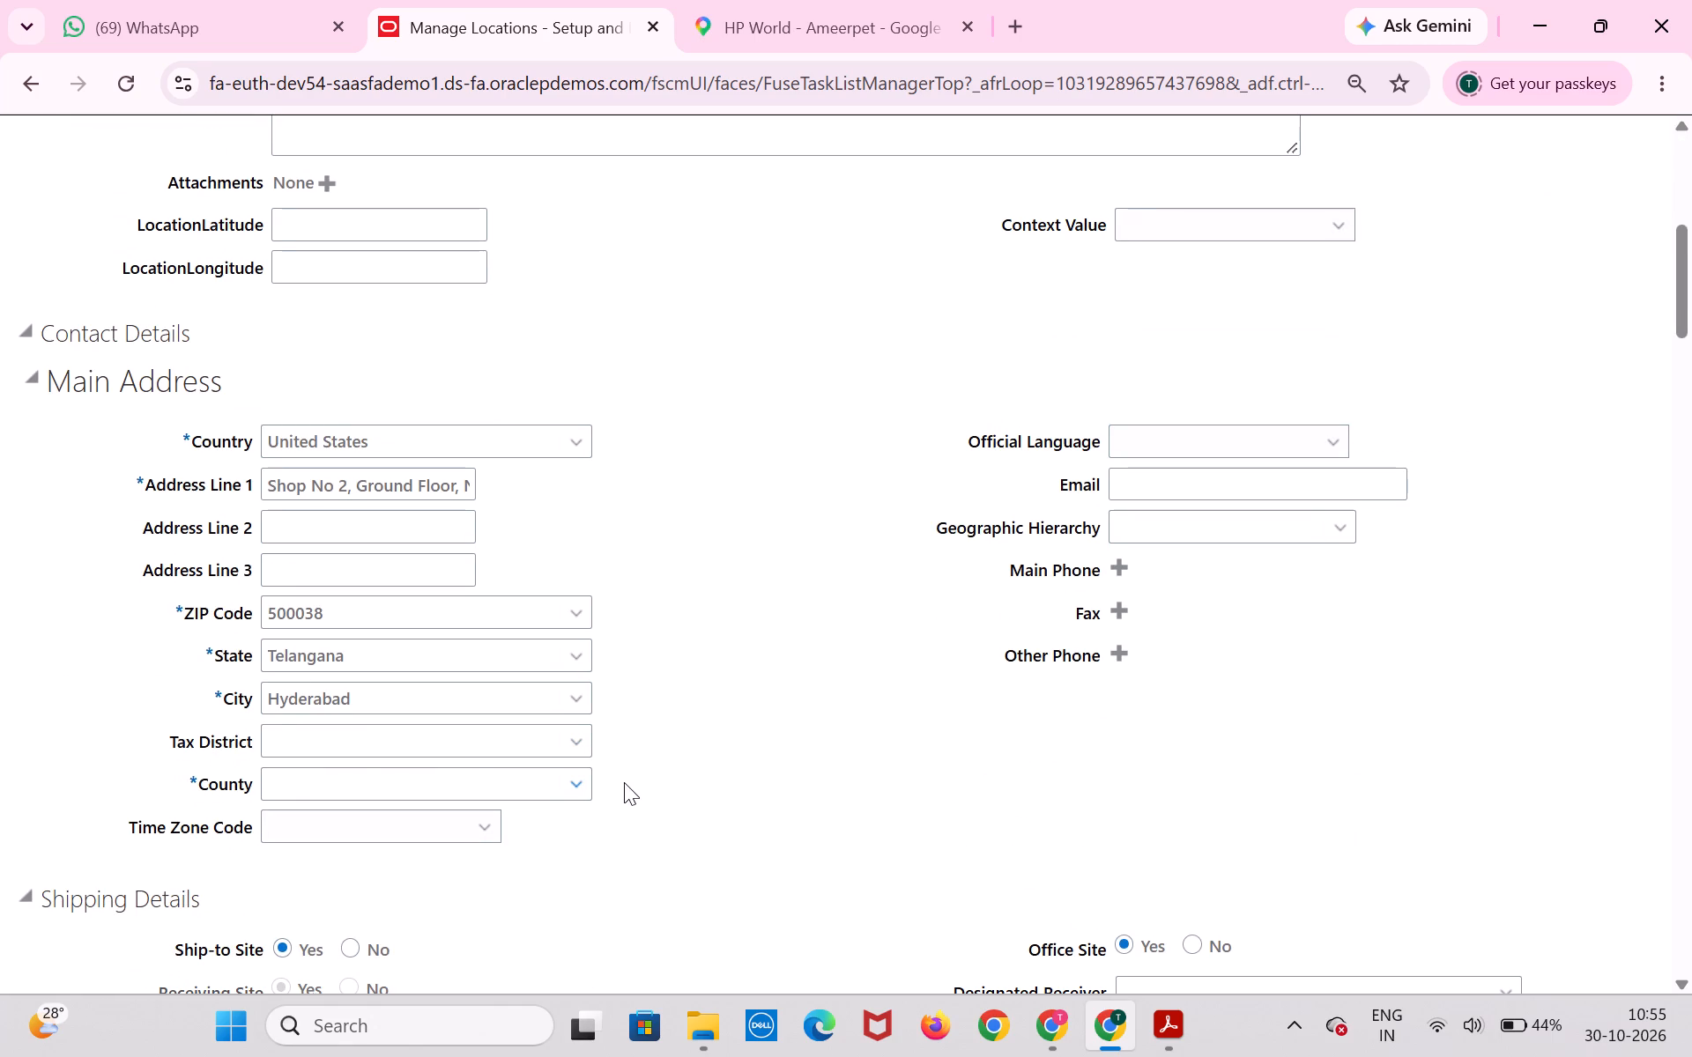
{"action": "left_click", "coordinate": [576, 437]}
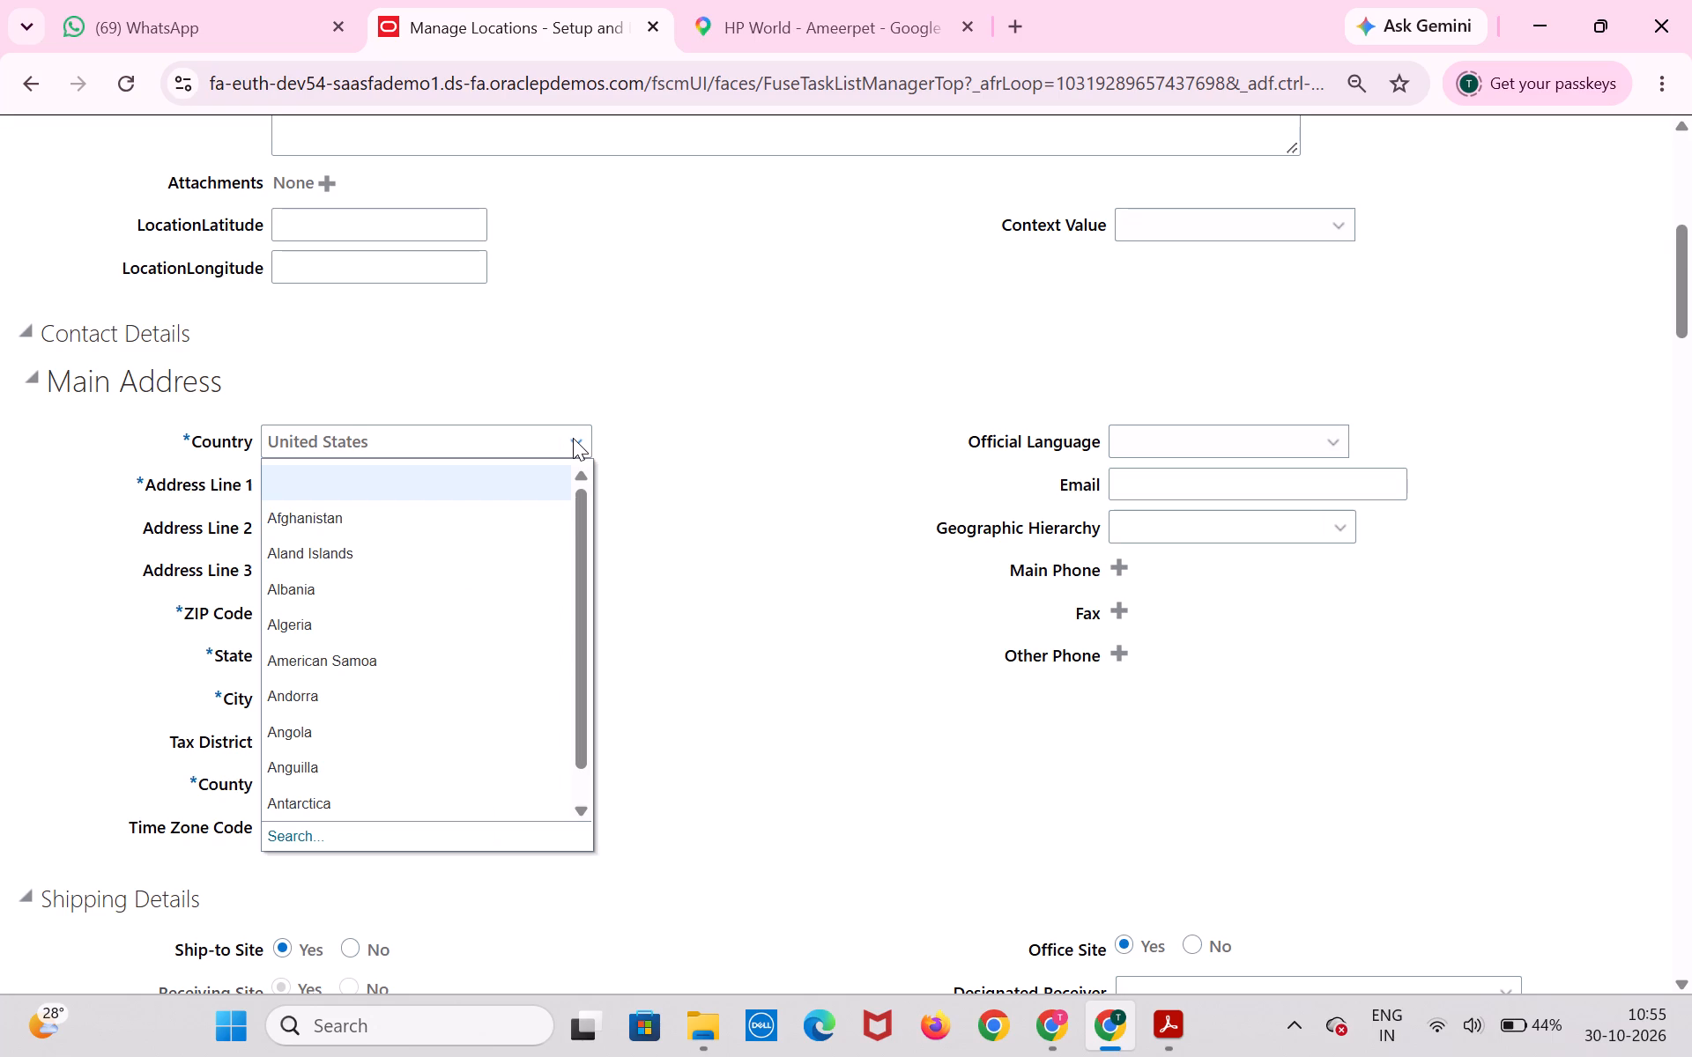
{"action": "left_click", "coordinate": [292, 835]}
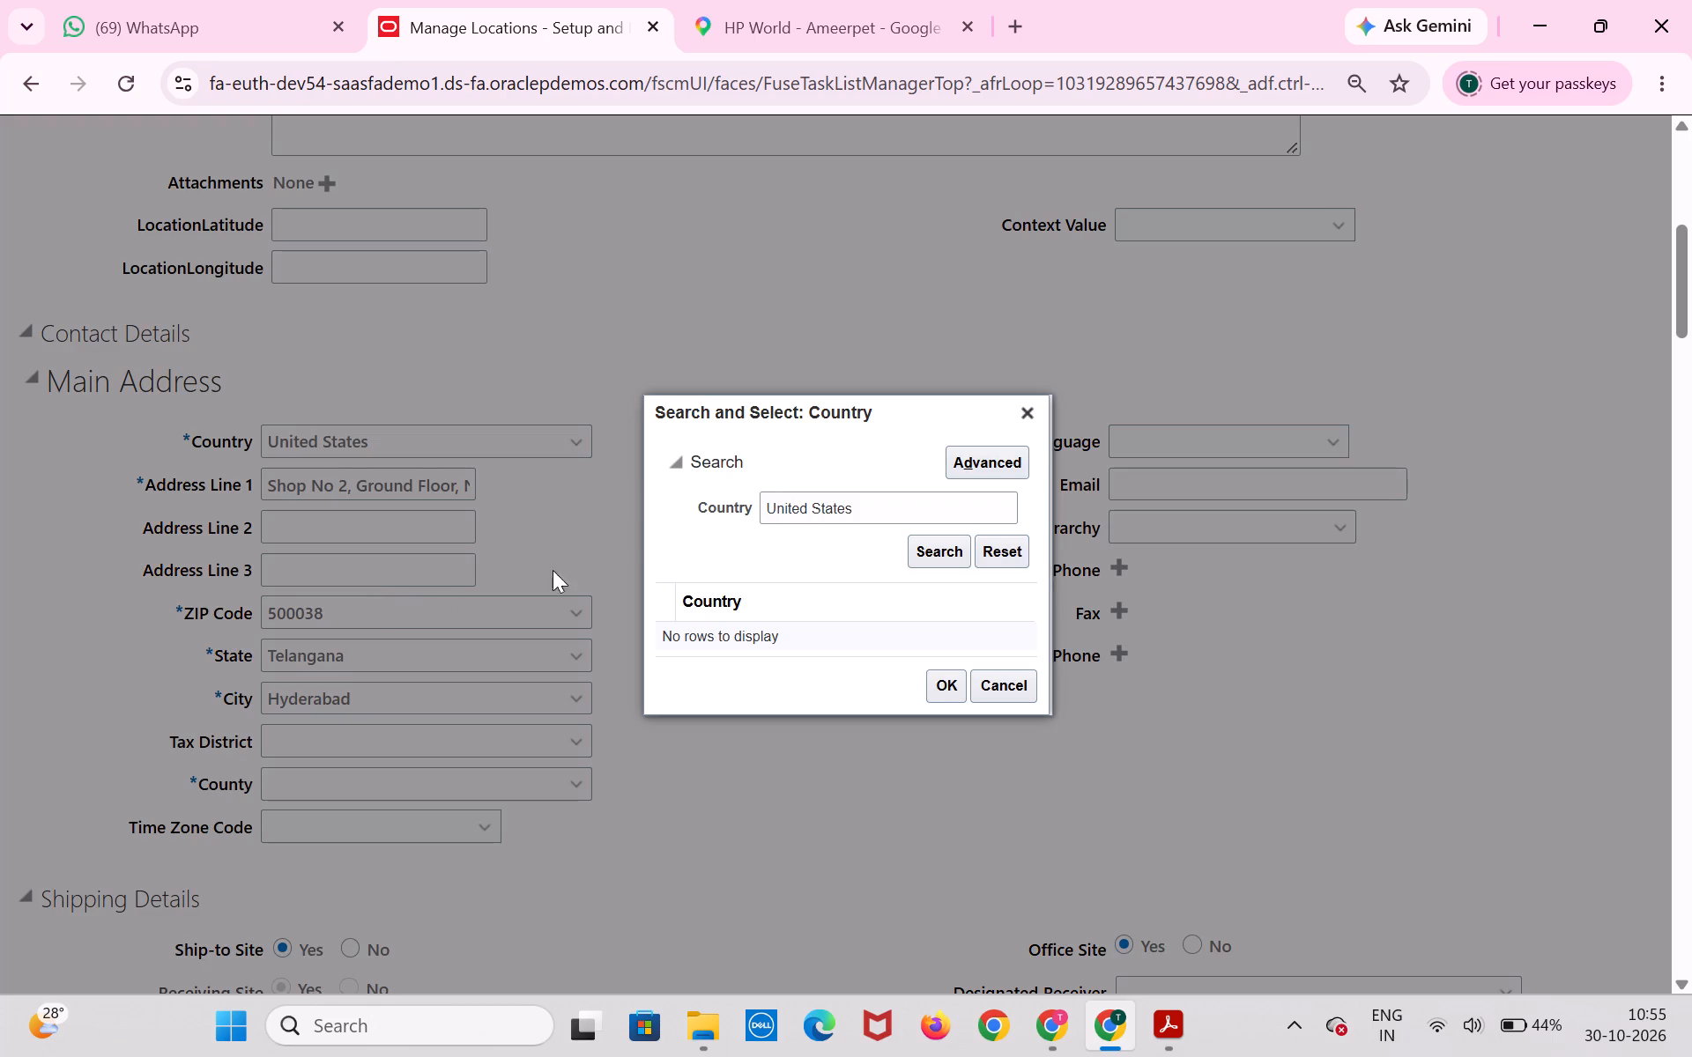
{"action": "left_click", "coordinate": [869, 508]}
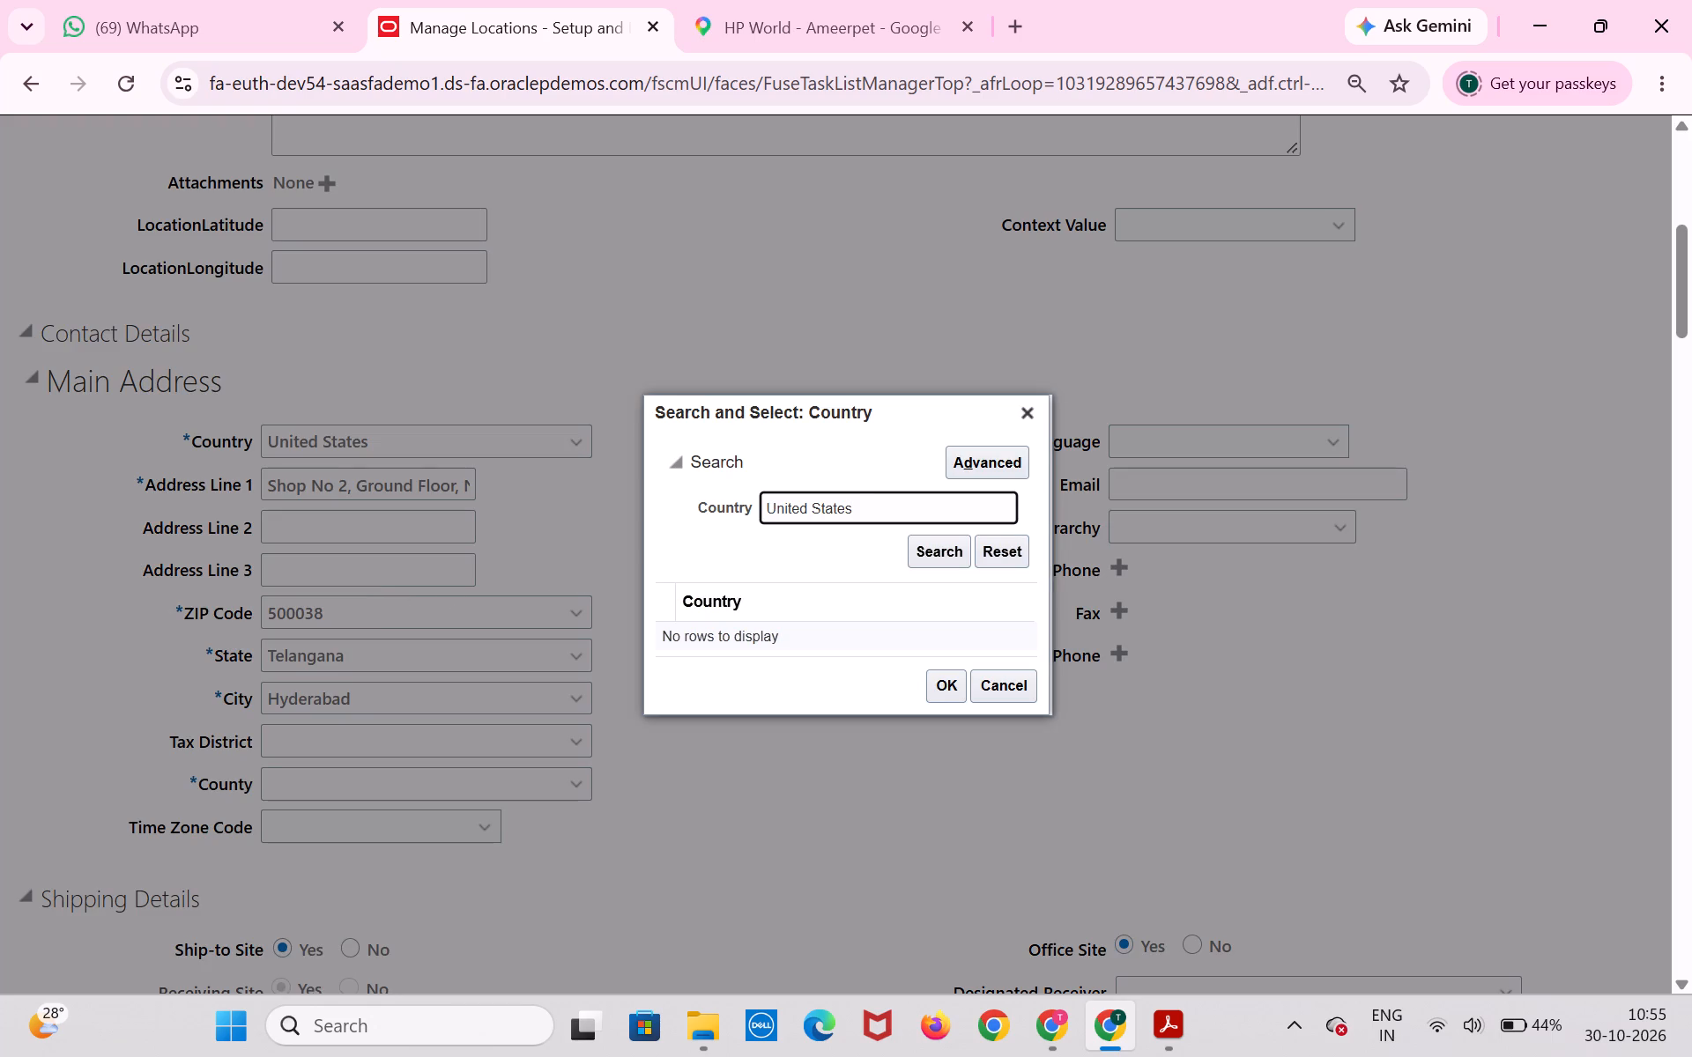
{"action": "key", "text": "BackSpace"}
{"action": "key", "text": "BackSpace"}
{"action": "key", "text": "BackSpace"}
{"action": "key", "text": "BackSpace"}
{"action": "key", "text": "BackSpace"}
{"action": "key", "text": "BackSpace"}
{"action": "key", "text": "BackSpace"}
{"action": "key", "text": "BackSpace"}
{"action": "key", "text": "BackSpace"}
{"action": "key", "text": "BackSpace"}
{"action": "key", "text": "BackSpace"}
{"action": "key", "text": "BackSpace"}
{"action": "key", "text": "BackSpace"}
{"action": "key", "text": "BackSpace"}
{"action": "key", "text": "BackSpace"}
{"action": "key", "text": "BackSpace"}
{"action": "key", "text": "BackSpace"}
{"action": "key", "text": "BackSpace"}
{"action": "key", "text": "BackSpace"}
{"action": "key", "text": "BackSpace"}
Search the countries for India and set it as the country of the location's main address.
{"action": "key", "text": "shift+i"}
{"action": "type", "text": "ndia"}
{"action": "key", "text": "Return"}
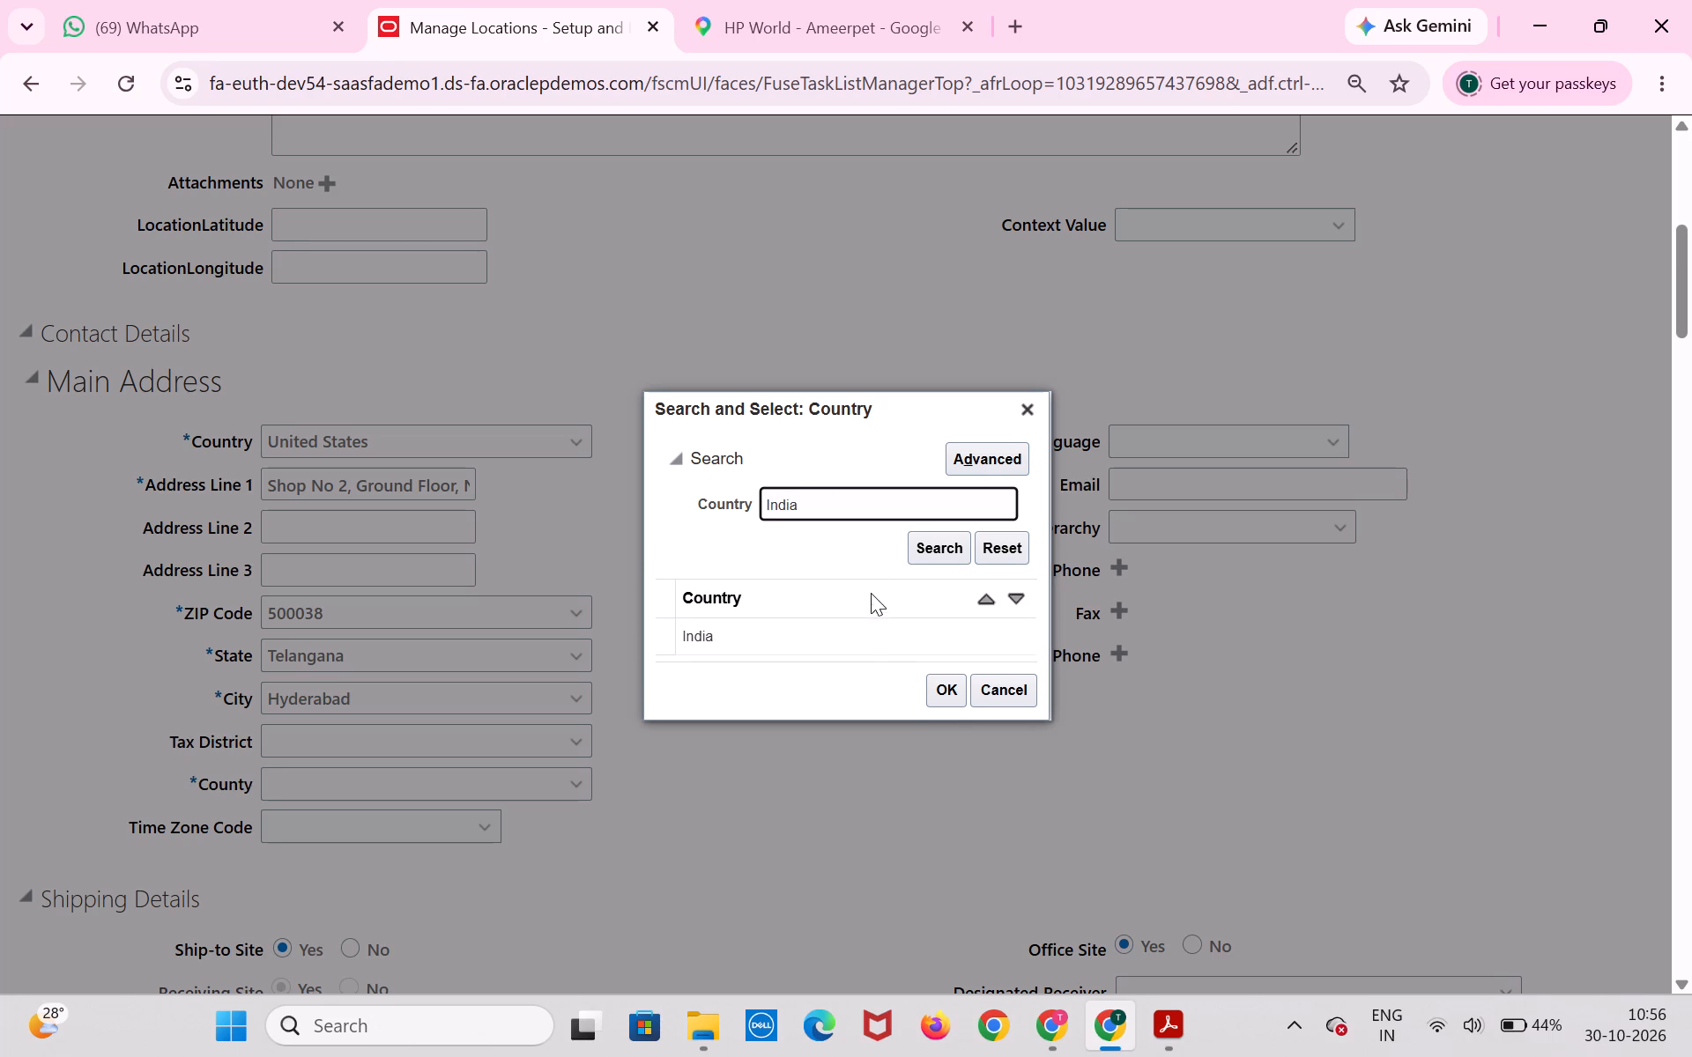
{"action": "left_click", "coordinate": [866, 636]}
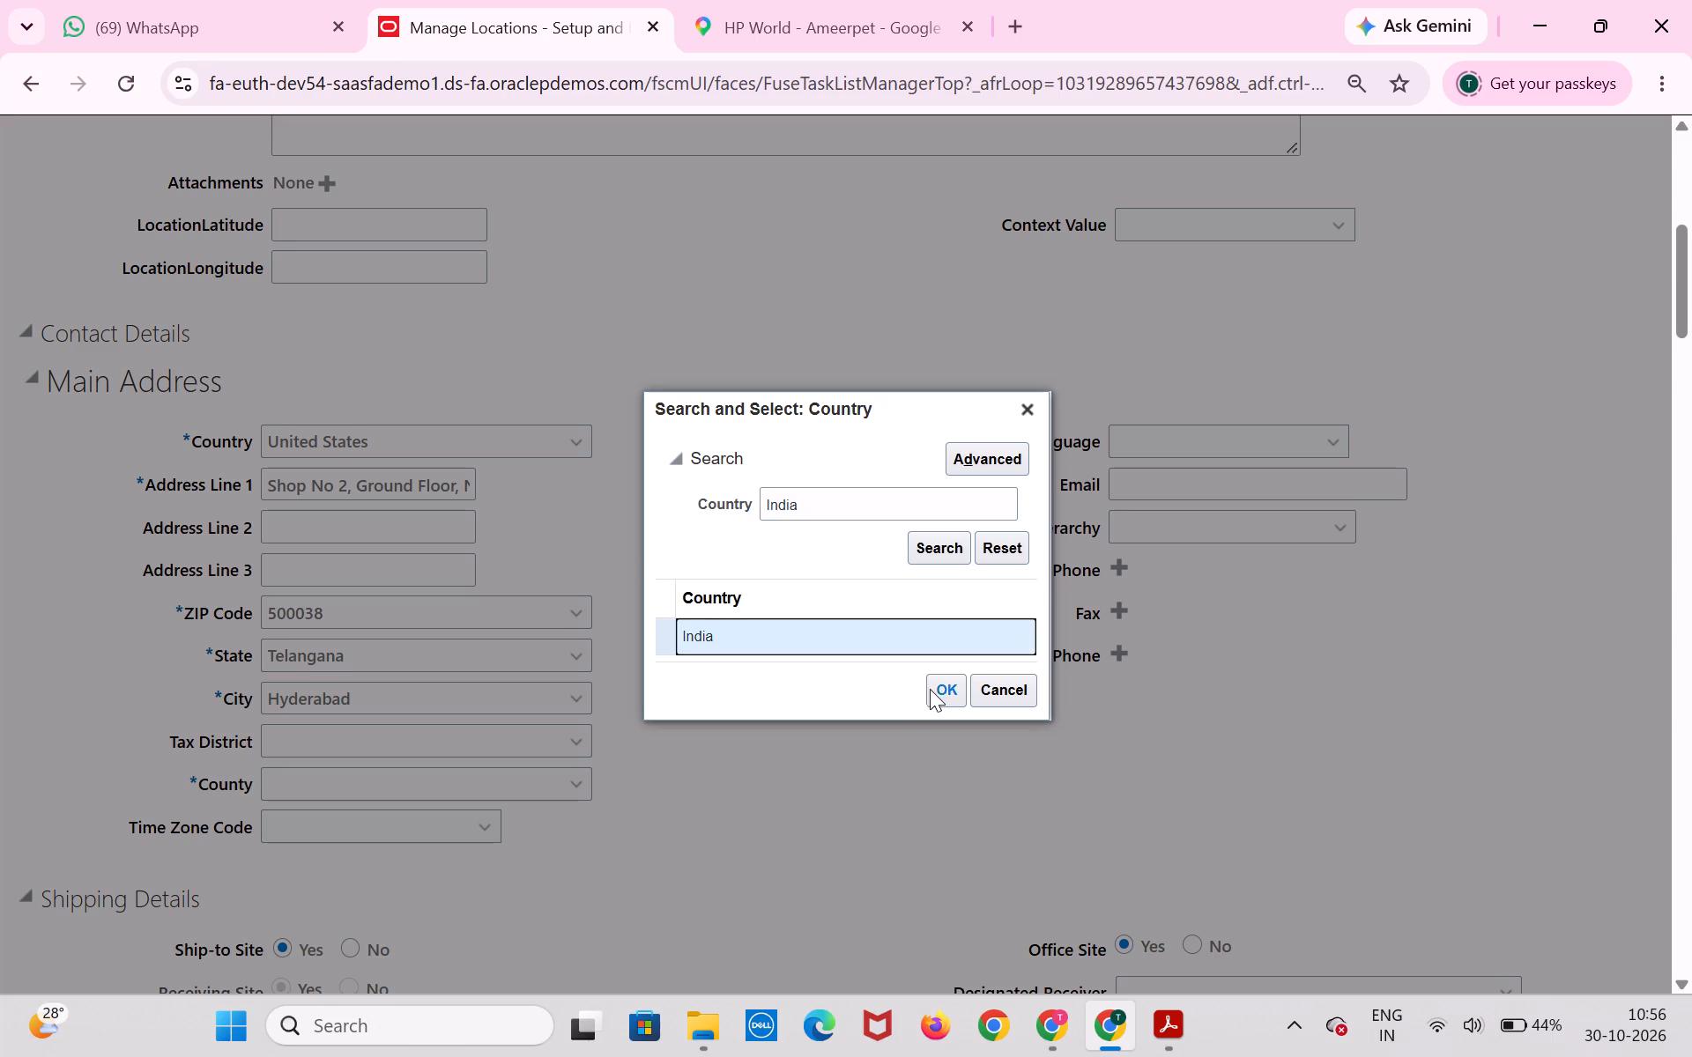
{"action": "left_click", "coordinate": [946, 693]}
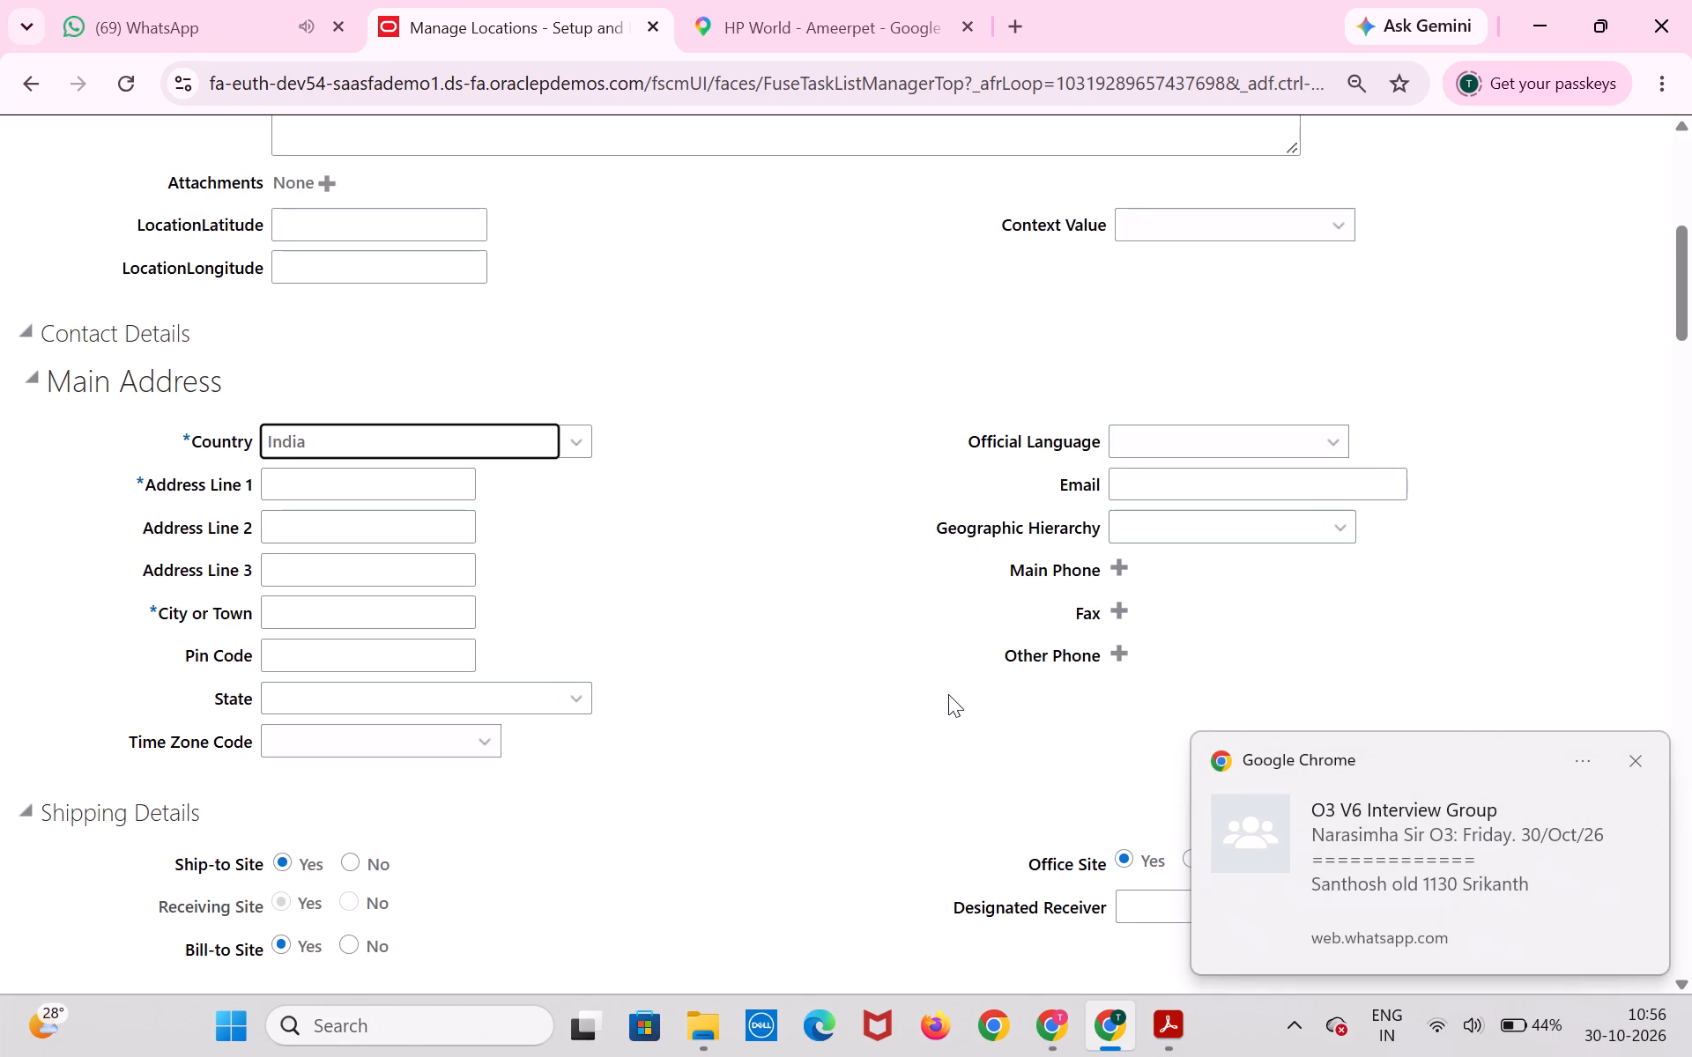
Paste the copied HP store address into Address Line 1 of the main address.
{"action": "left_click", "coordinate": [441, 492]}
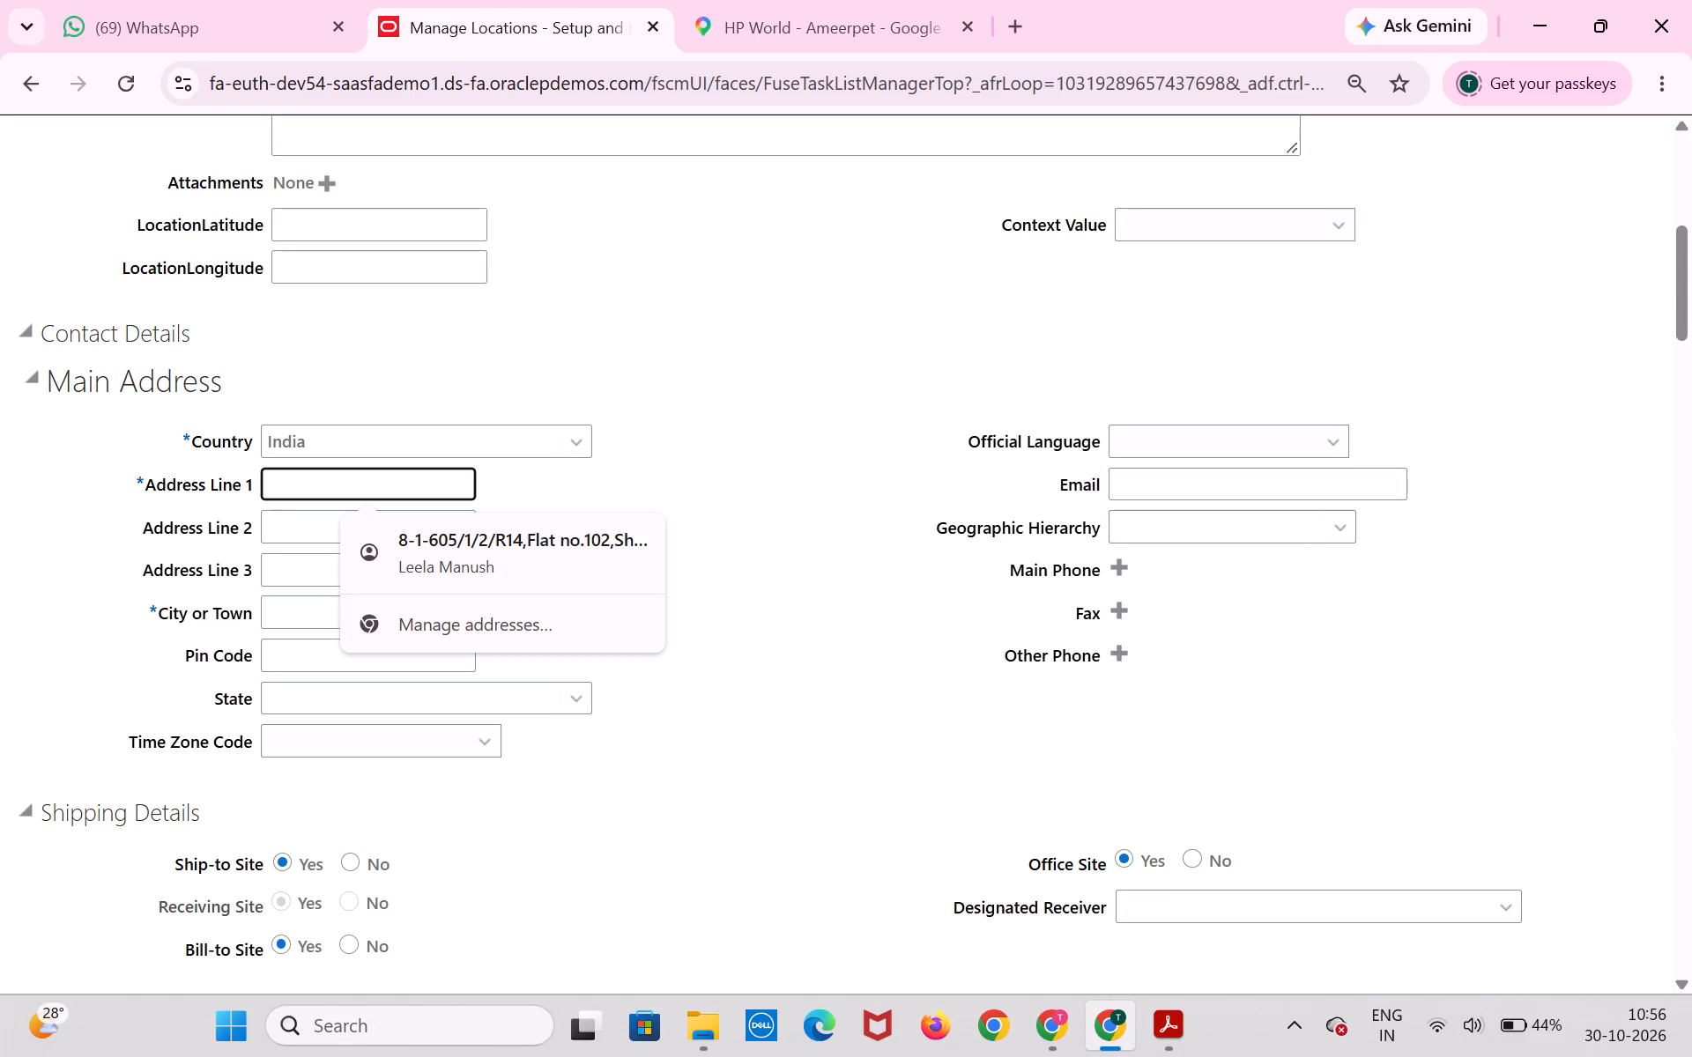
{"action": "key", "text": "ctrl+v"}
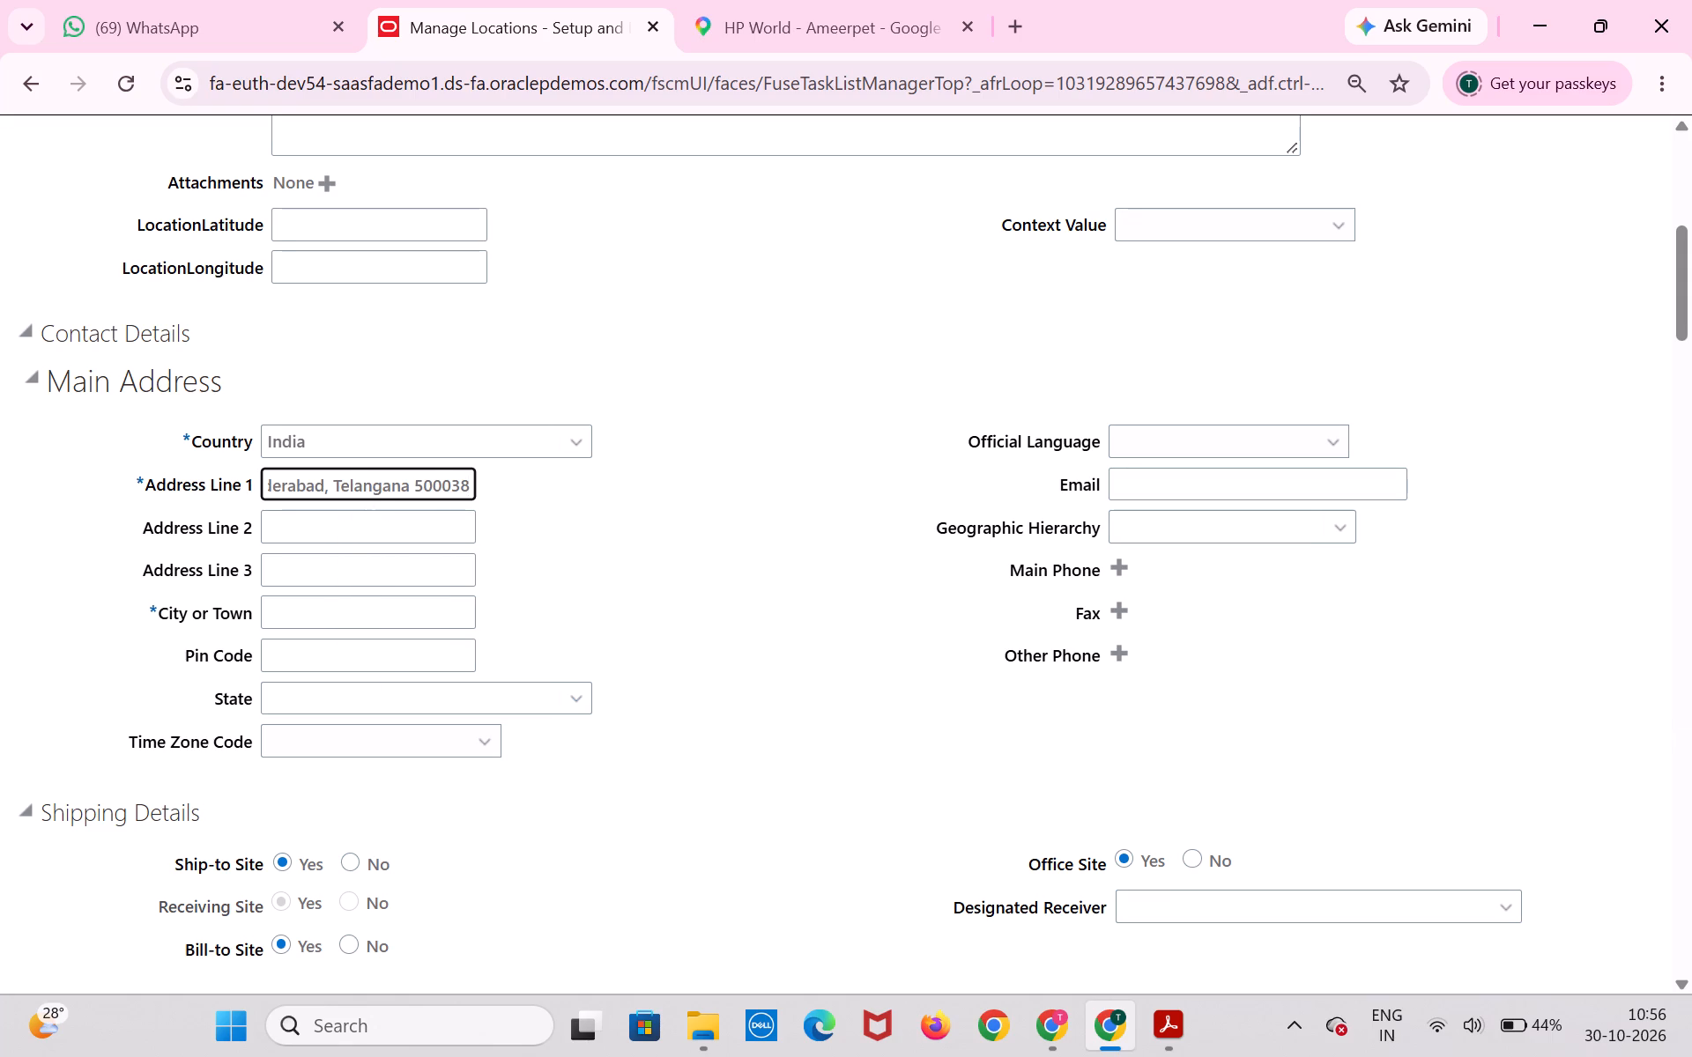
Begin filling in the City or Town of the main address.
{"action": "left_click", "coordinate": [424, 609]}
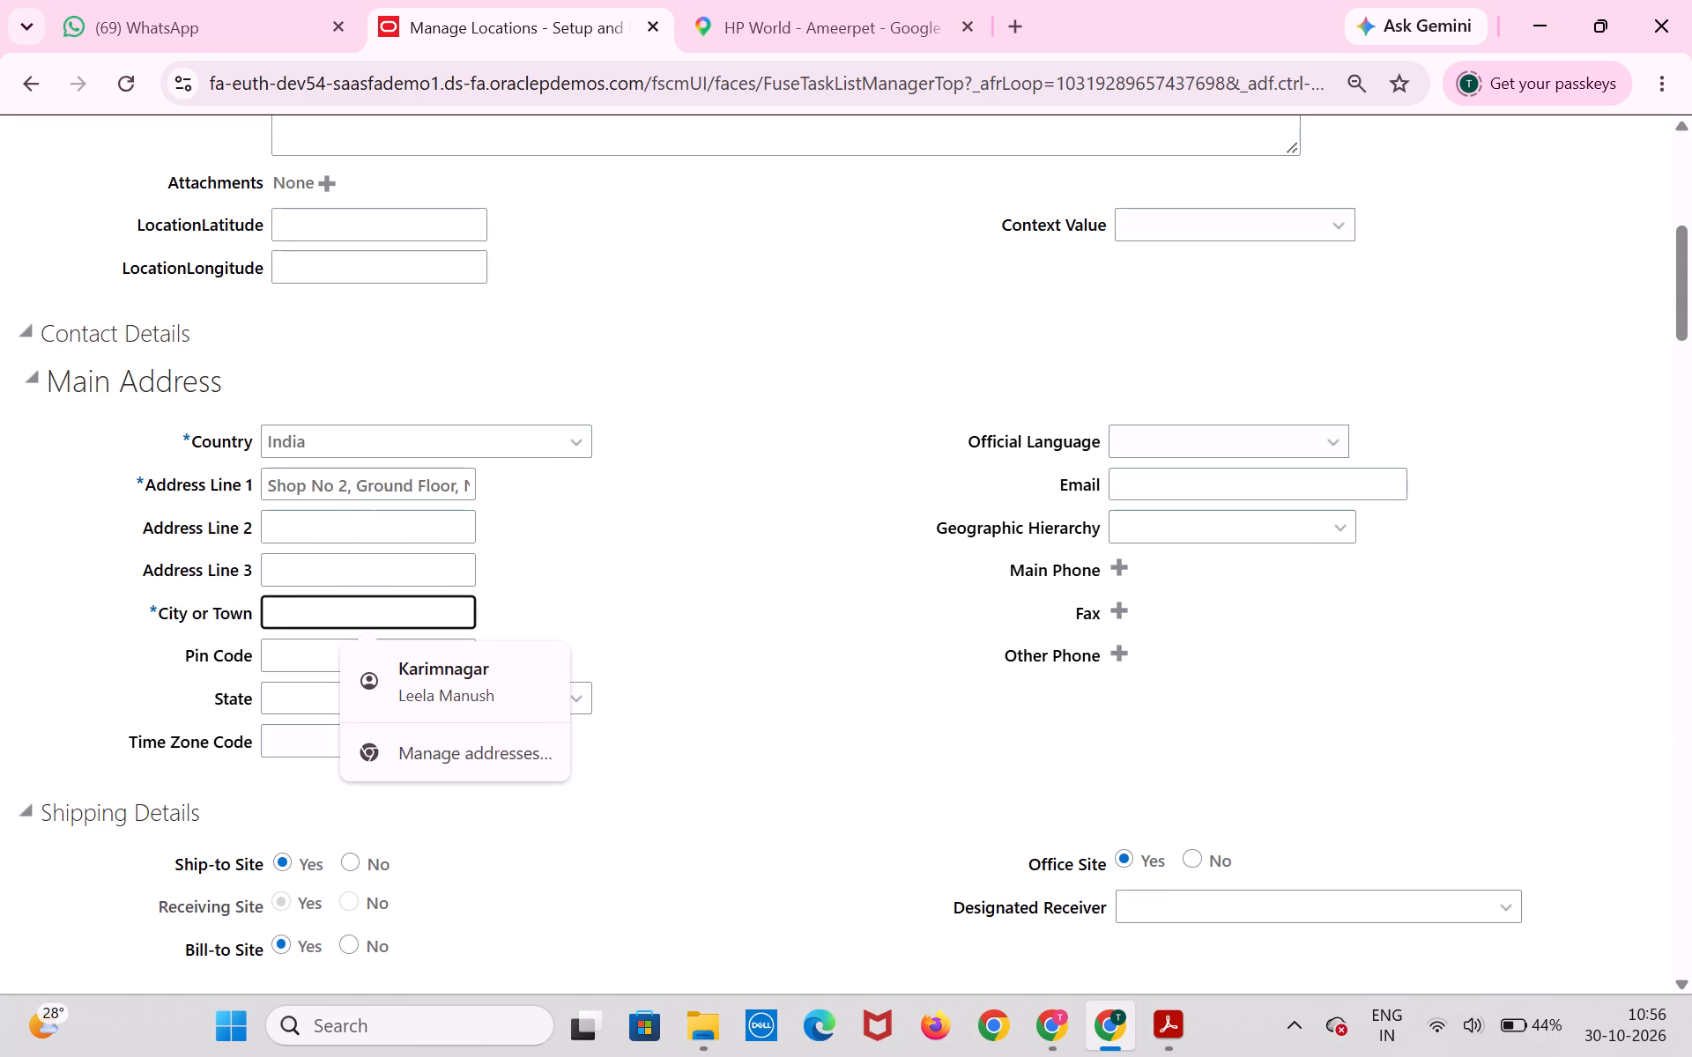
Enter Hyderabad as the City or Town of the main address.
{"action": "type", "text": "Hy"}
{"action": "type", "text": "derabad"}
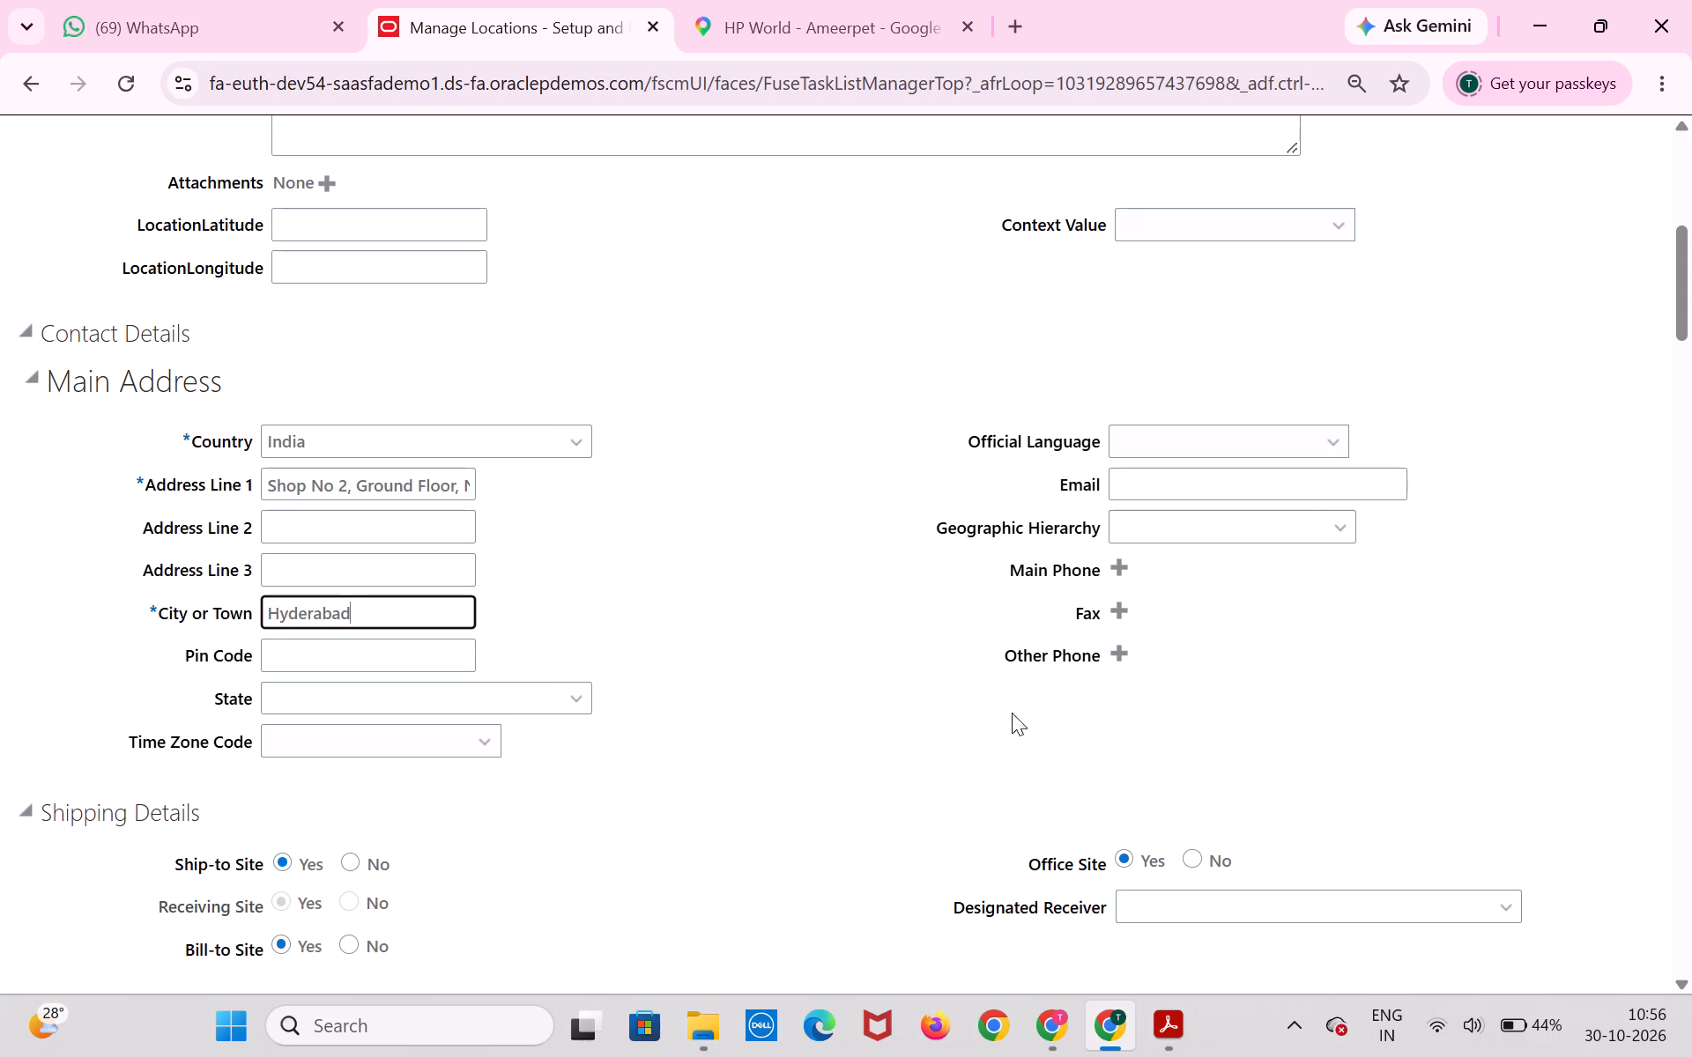
Look over the location form's sections below the main address, down to the India employer contact information.
{"action": "scroll", "coordinate": [954, 761], "scroll_direction": "down", "scroll_amount": 14}
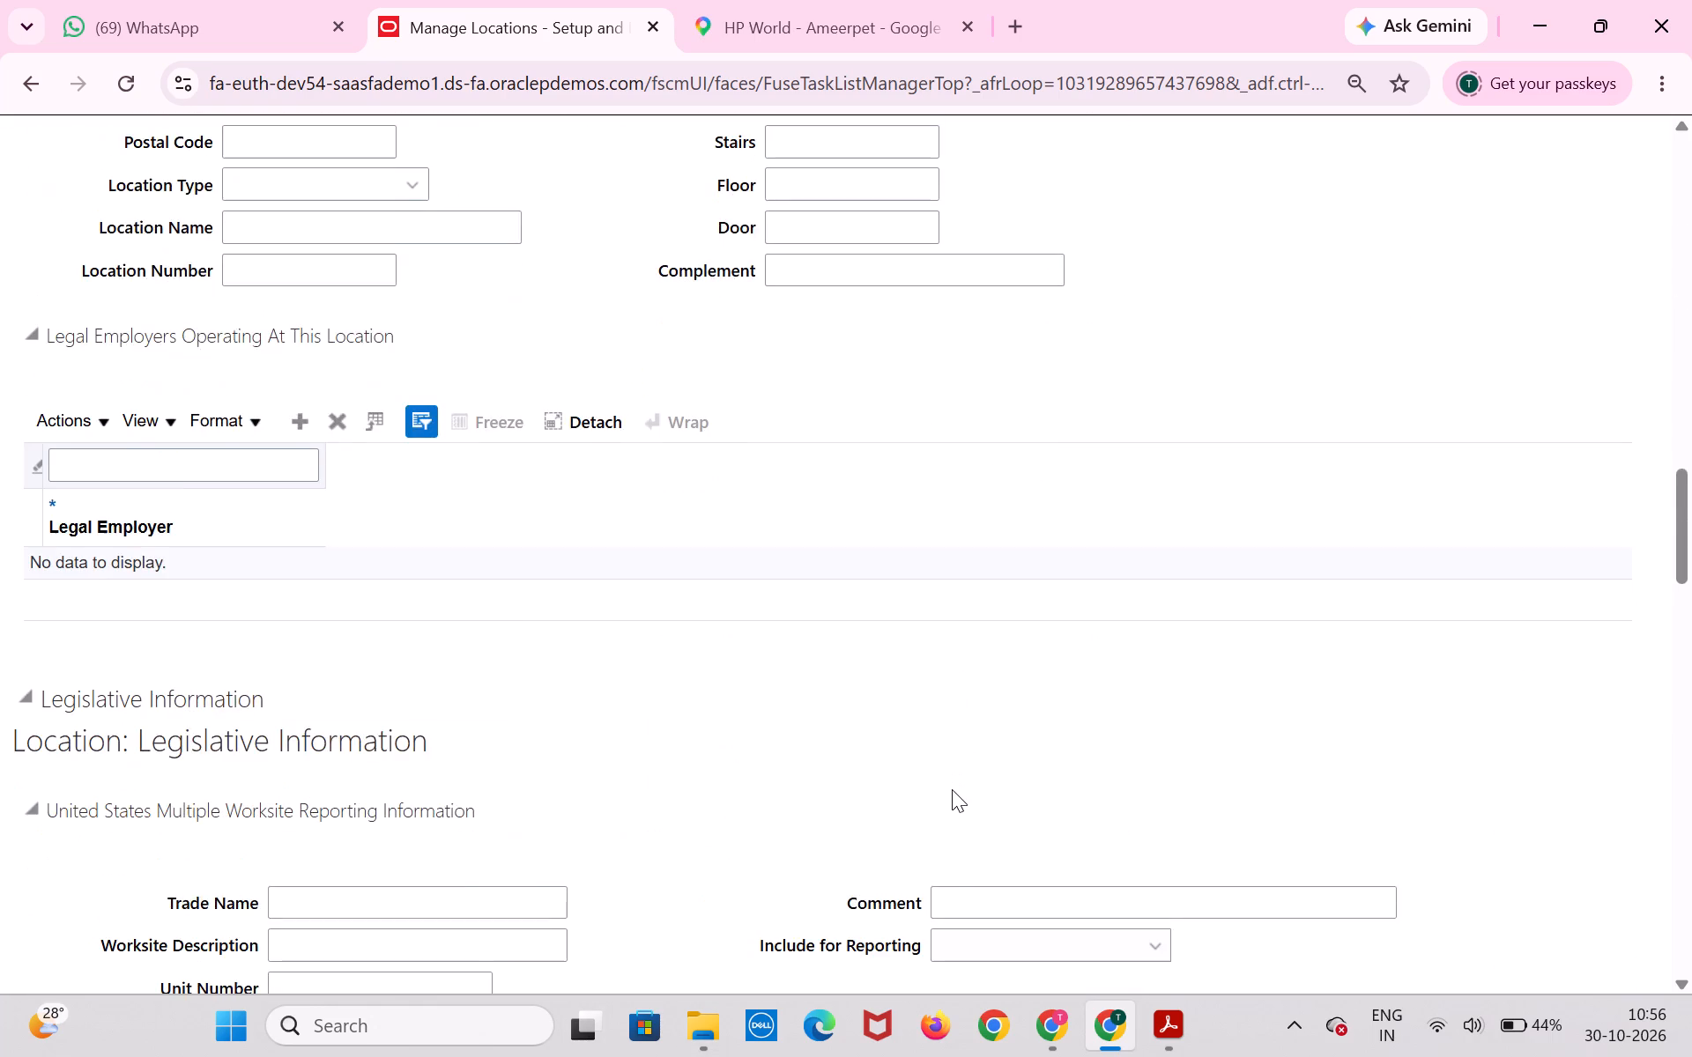
{"action": "scroll", "coordinate": [952, 791], "scroll_direction": "down", "scroll_amount": 17}
{"action": "scroll", "coordinate": [952, 794], "scroll_direction": "down", "scroll_amount": 5}
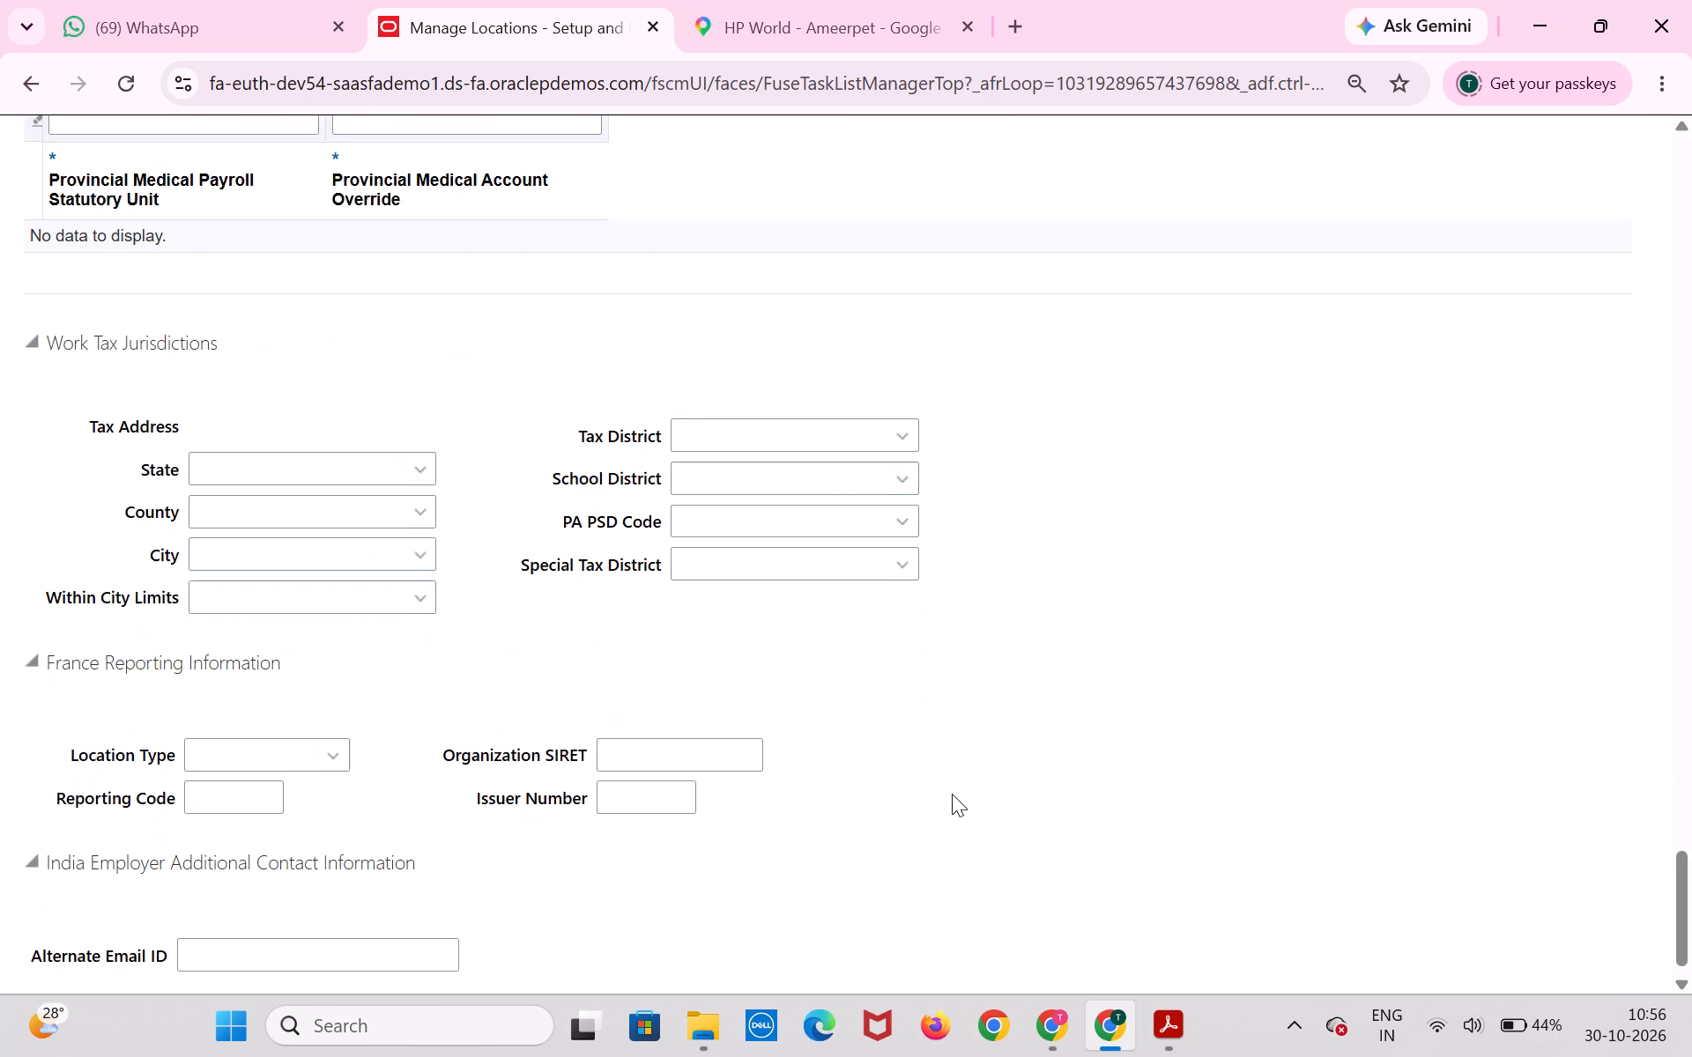
{"action": "scroll", "coordinate": [952, 794], "scroll_direction": "down", "scroll_amount": 11}
{"action": "scroll", "coordinate": [952, 794], "scroll_direction": "up", "scroll_amount": 13}
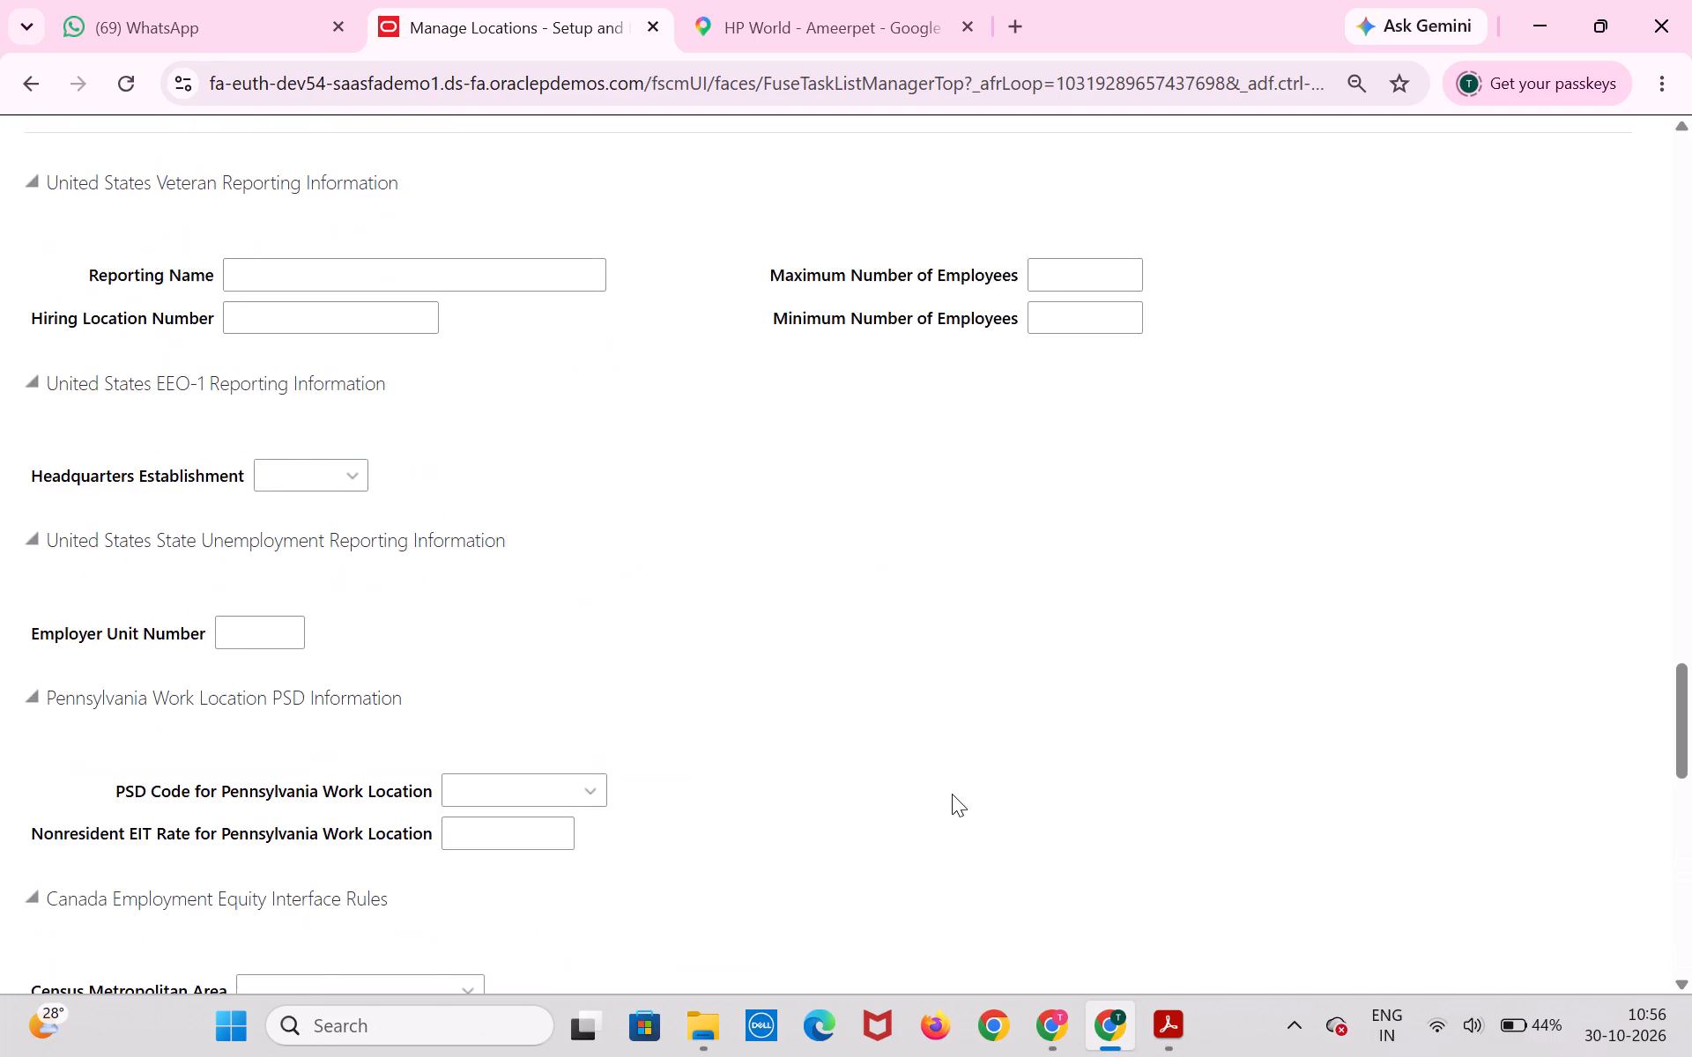
{"action": "scroll", "coordinate": [952, 794], "scroll_direction": "up", "scroll_amount": 14}
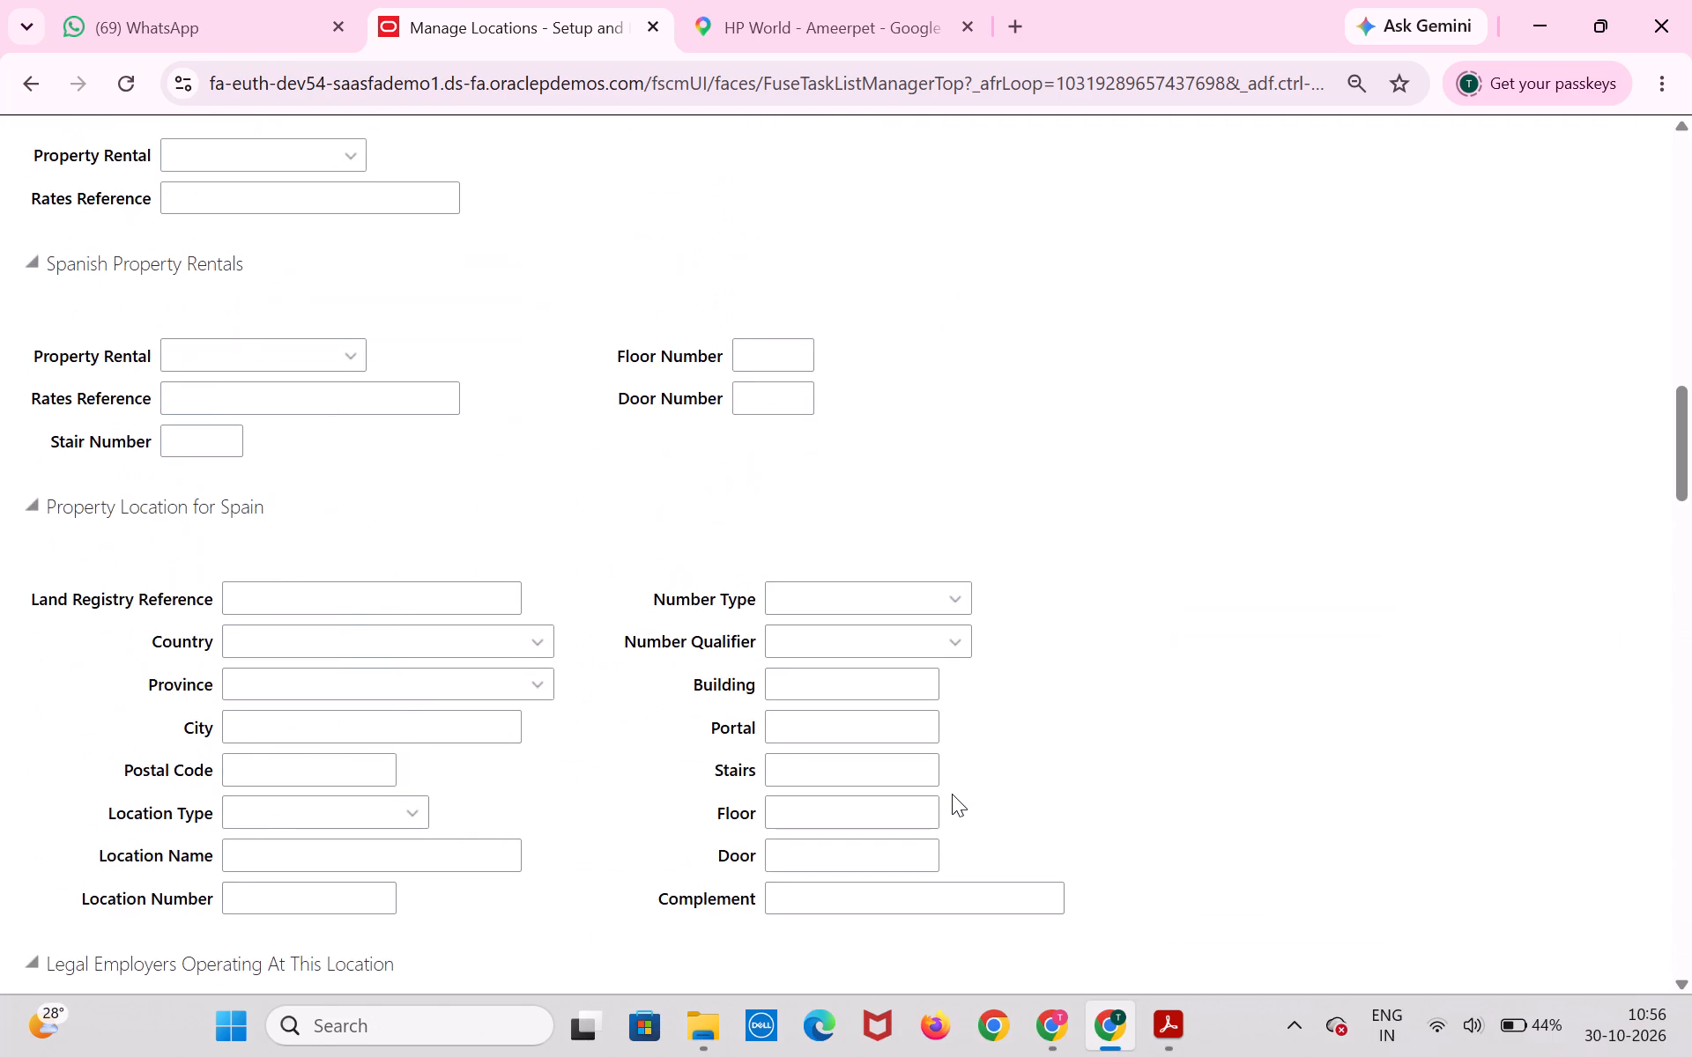
{"action": "scroll", "coordinate": [952, 794], "scroll_direction": "up", "scroll_amount": 9}
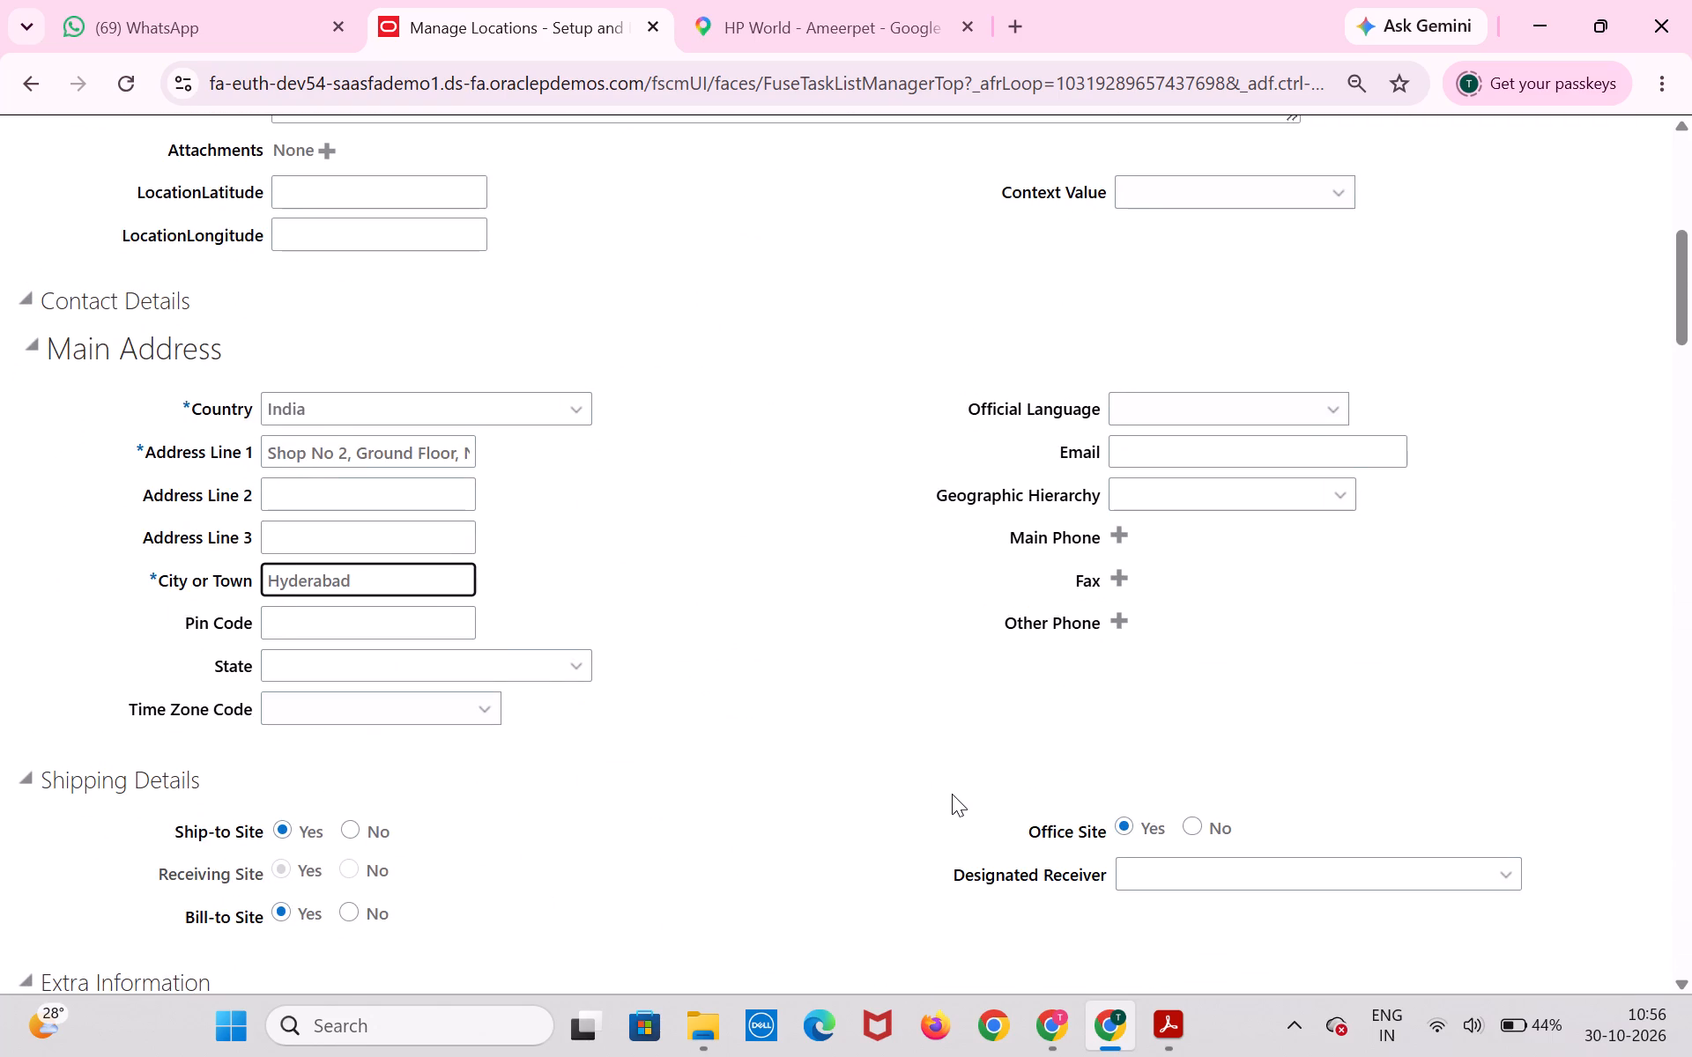
Save the HP enterprise location and acknowledge the confirmation.
{"action": "scroll", "coordinate": [953, 794], "scroll_direction": "up", "scroll_amount": 12}
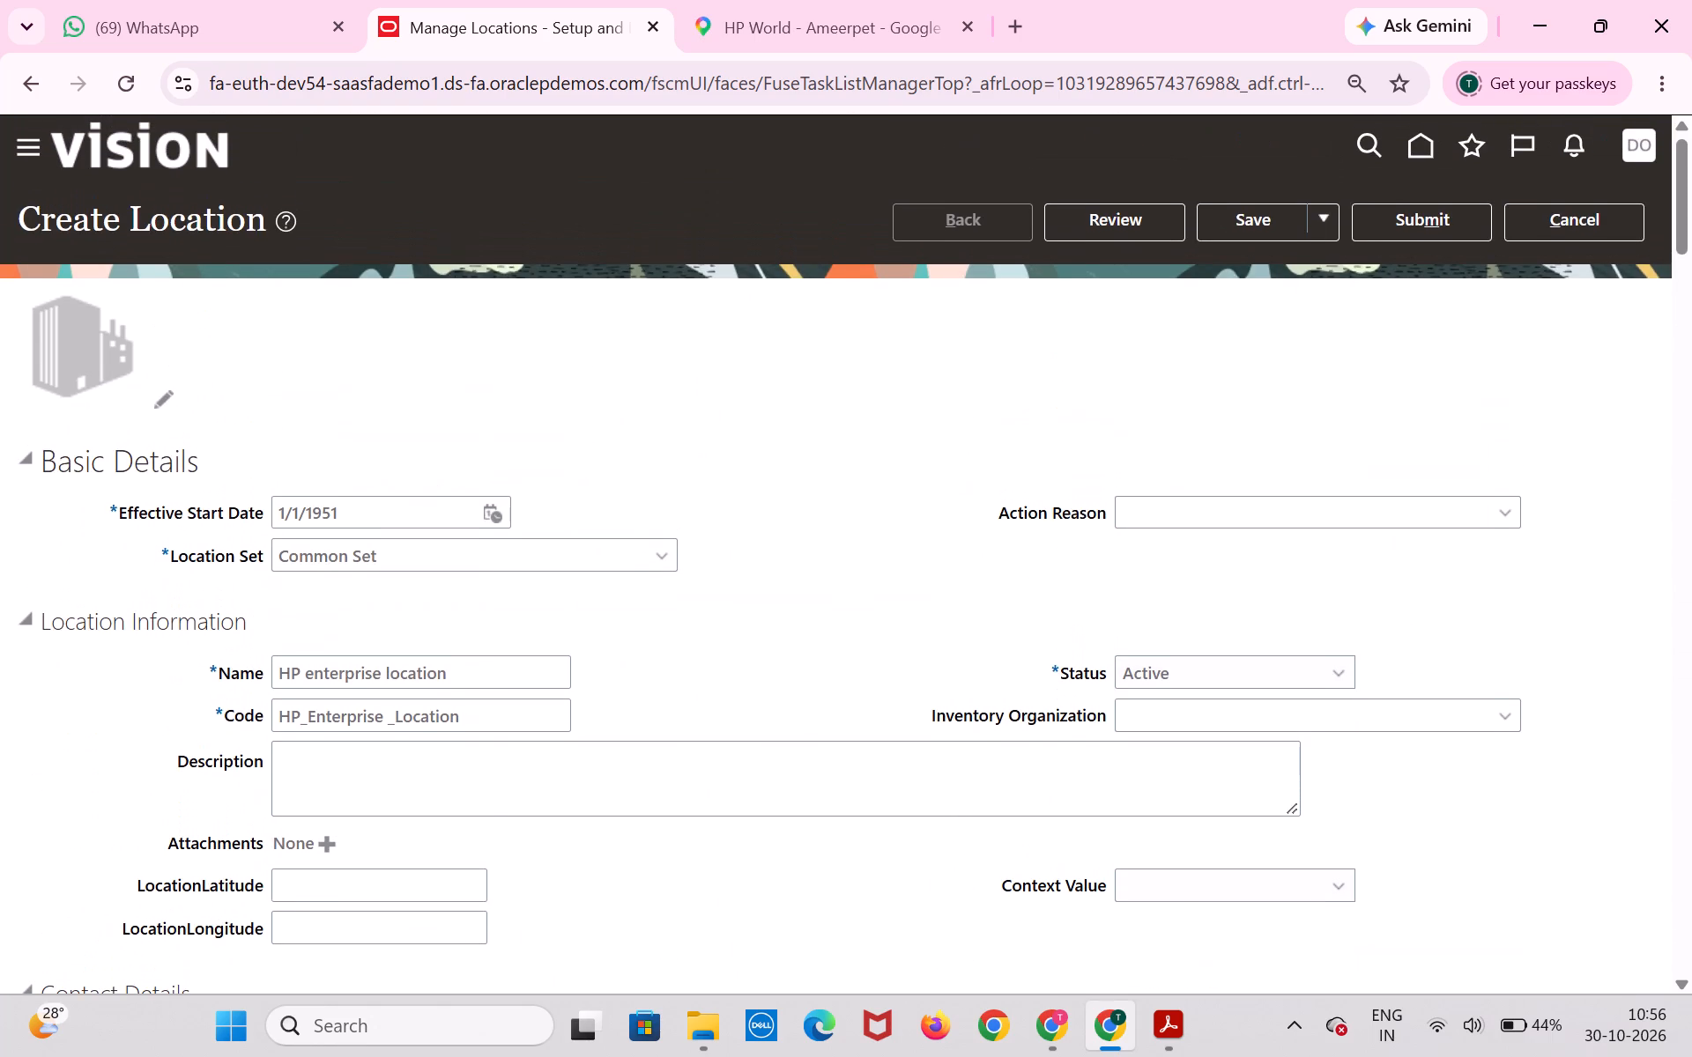
{"action": "scroll", "coordinate": [957, 794], "scroll_direction": "up", "scroll_amount": 6}
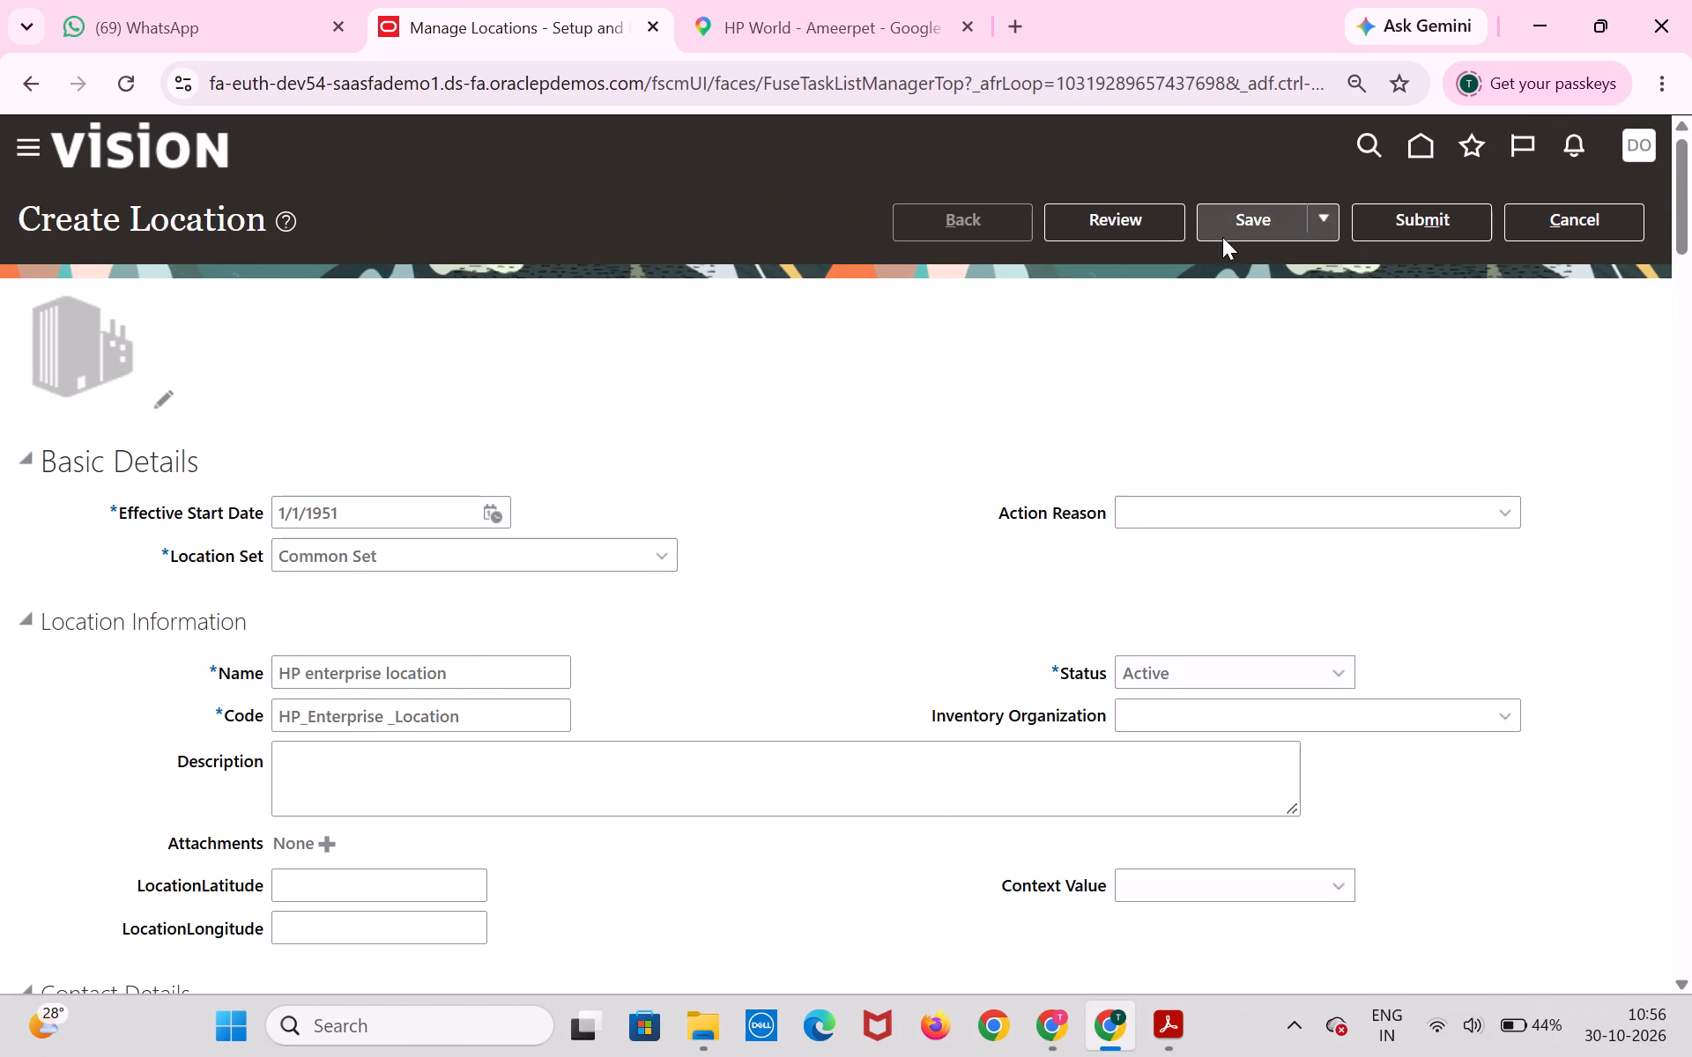
{"action": "left_click", "coordinate": [1238, 219]}
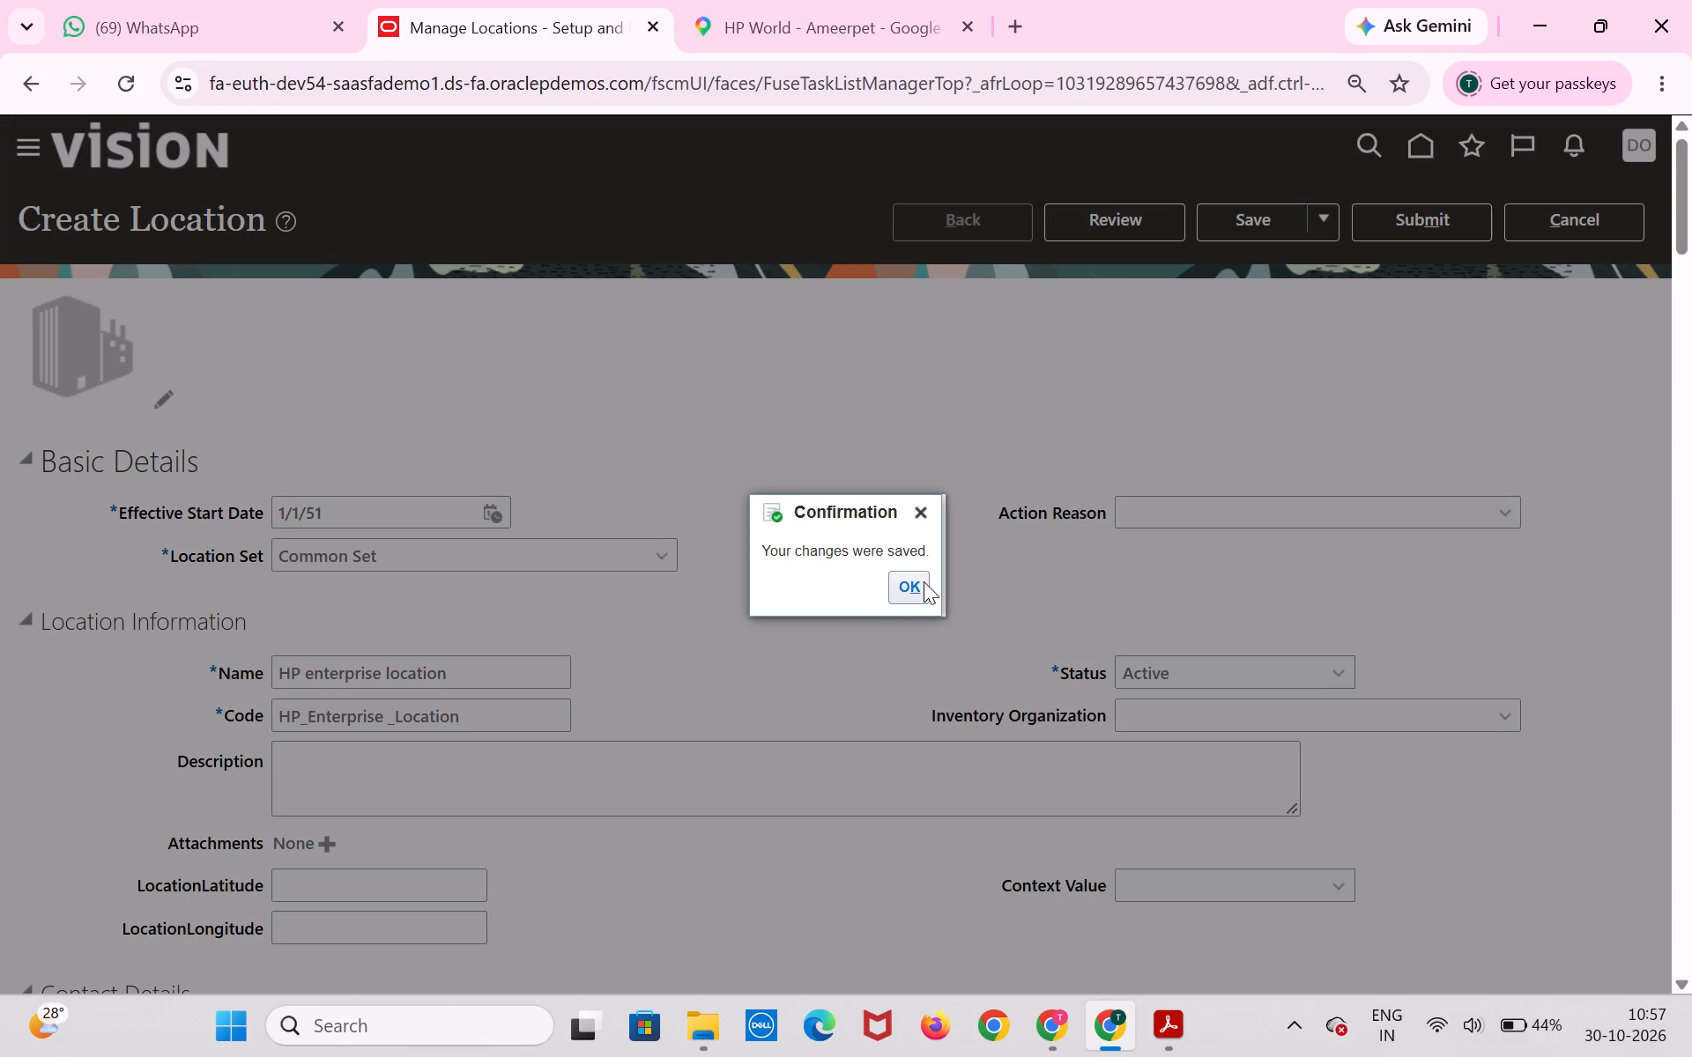
{"action": "left_click", "coordinate": [924, 581]}
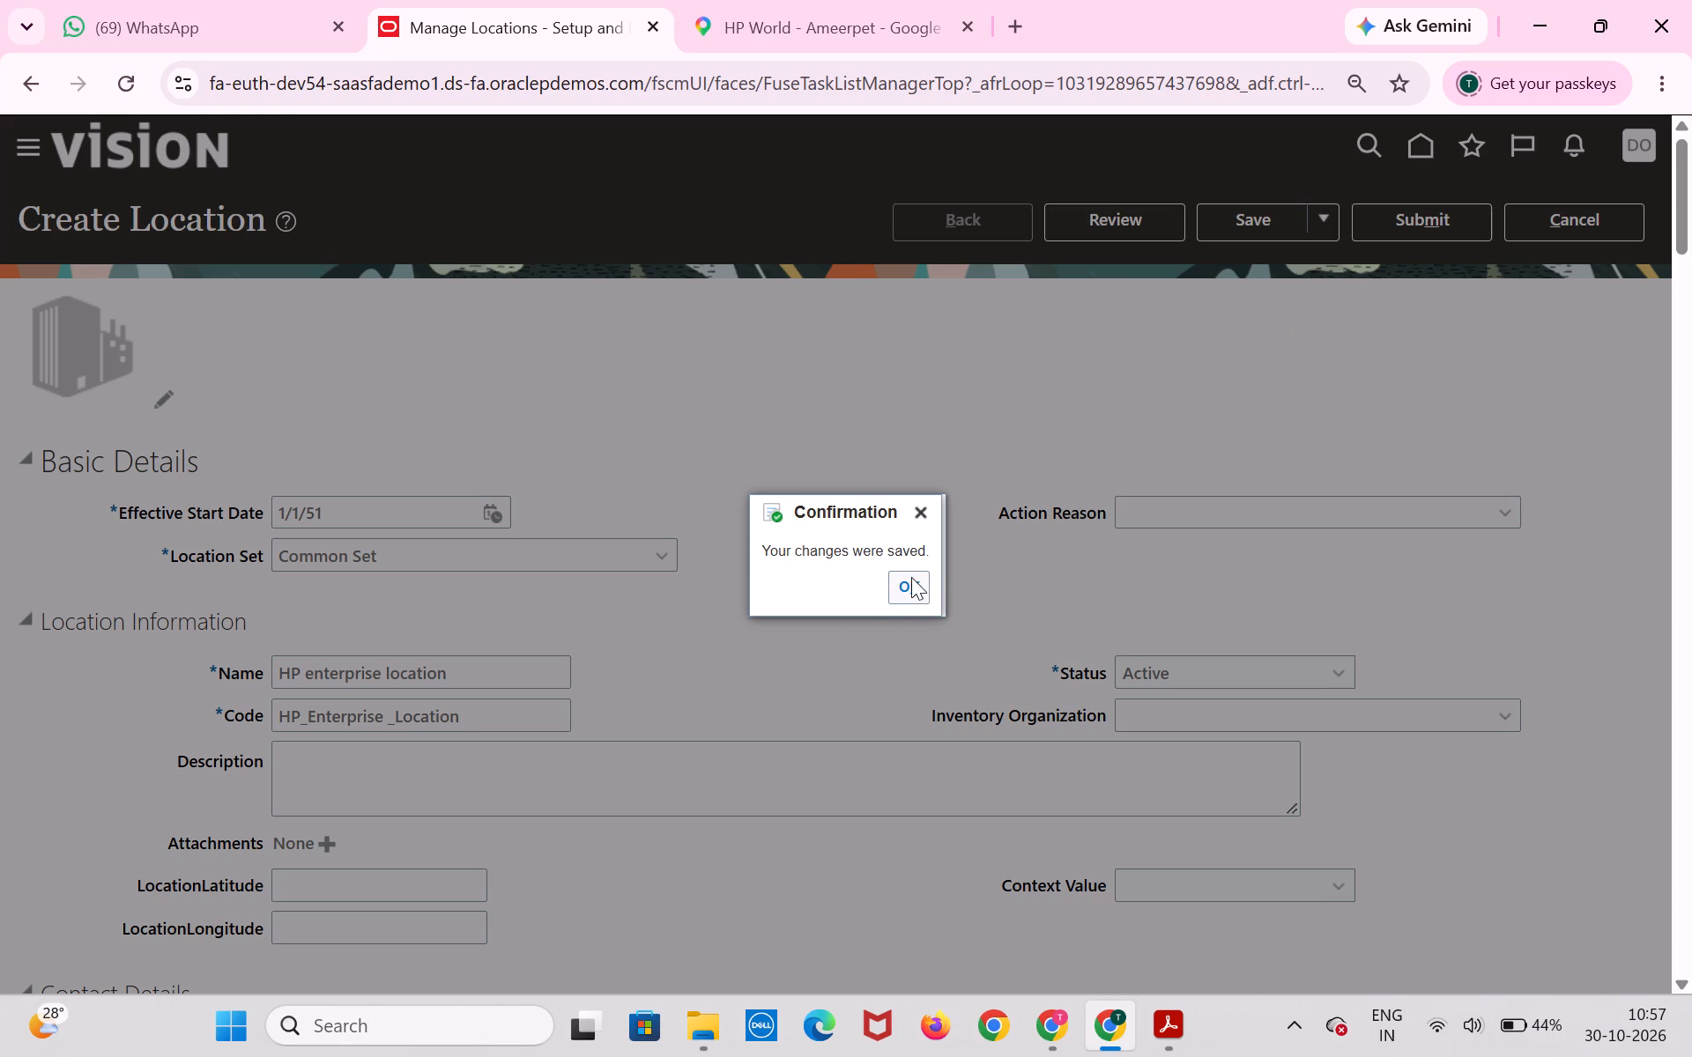
{"action": "left_click", "coordinate": [909, 583]}
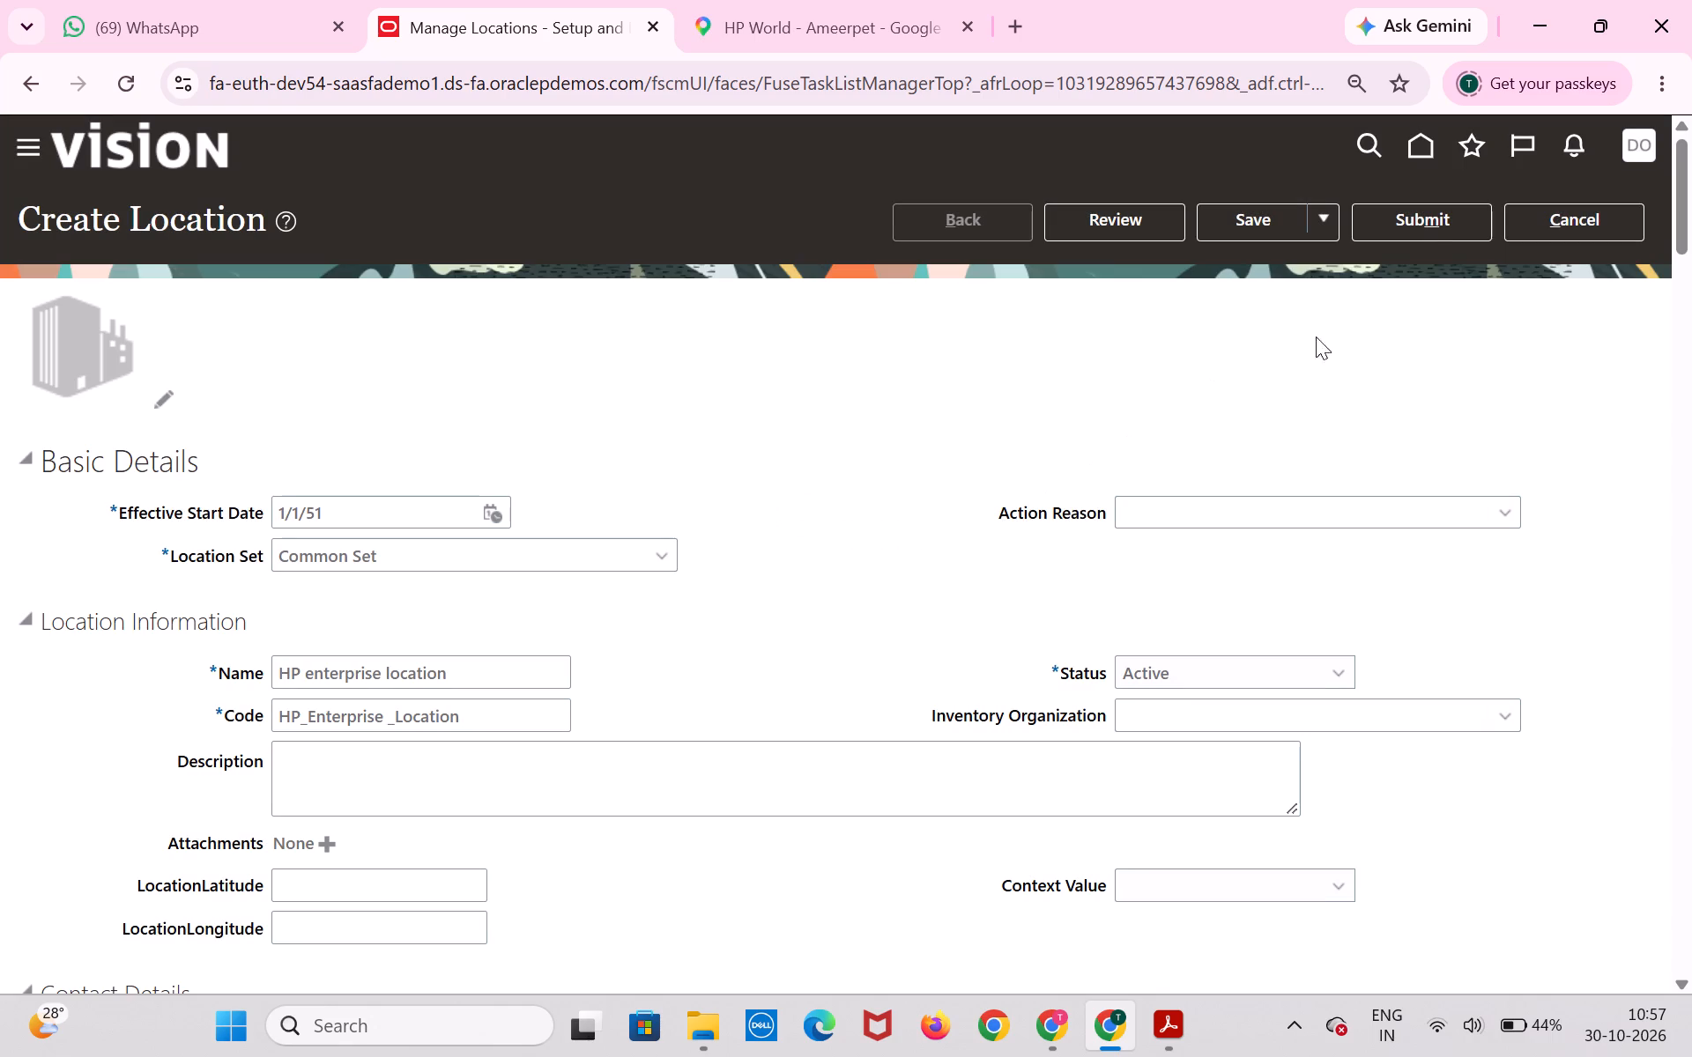
Submit the HP enterprise location, agreeing to continue and acknowledging the confirmation.
{"action": "left_click", "coordinate": [1428, 233]}
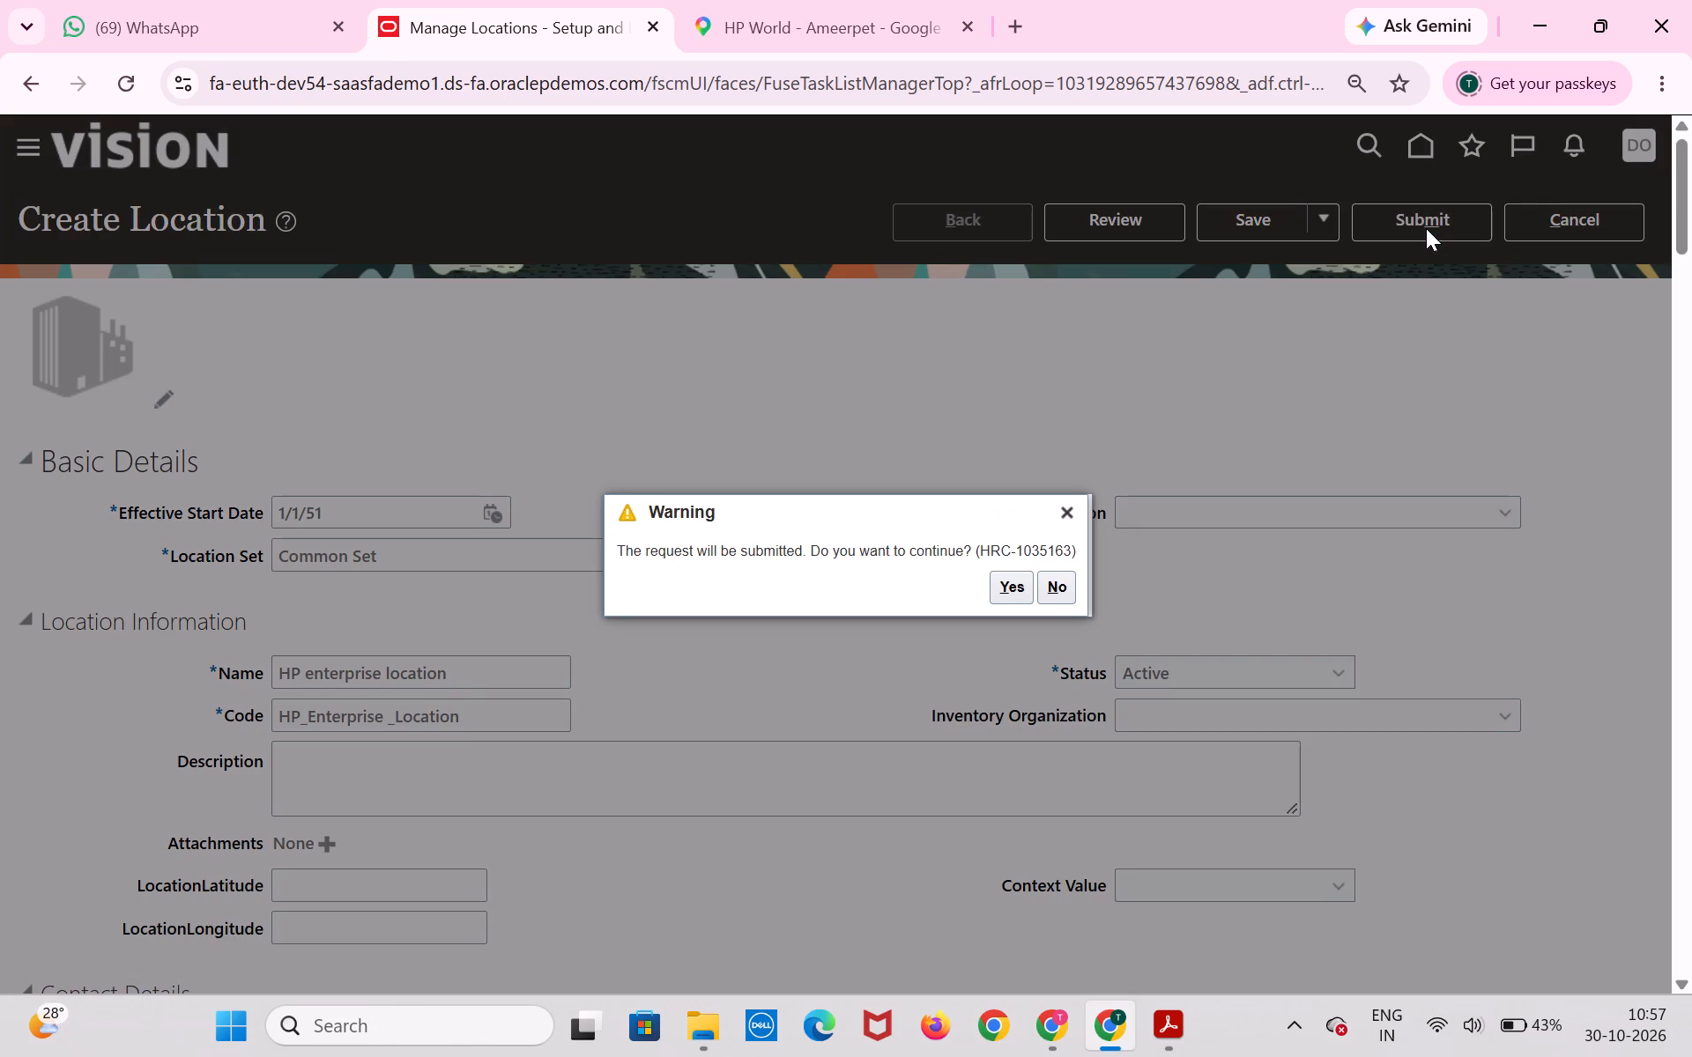
{"action": "left_click", "coordinate": [1014, 586]}
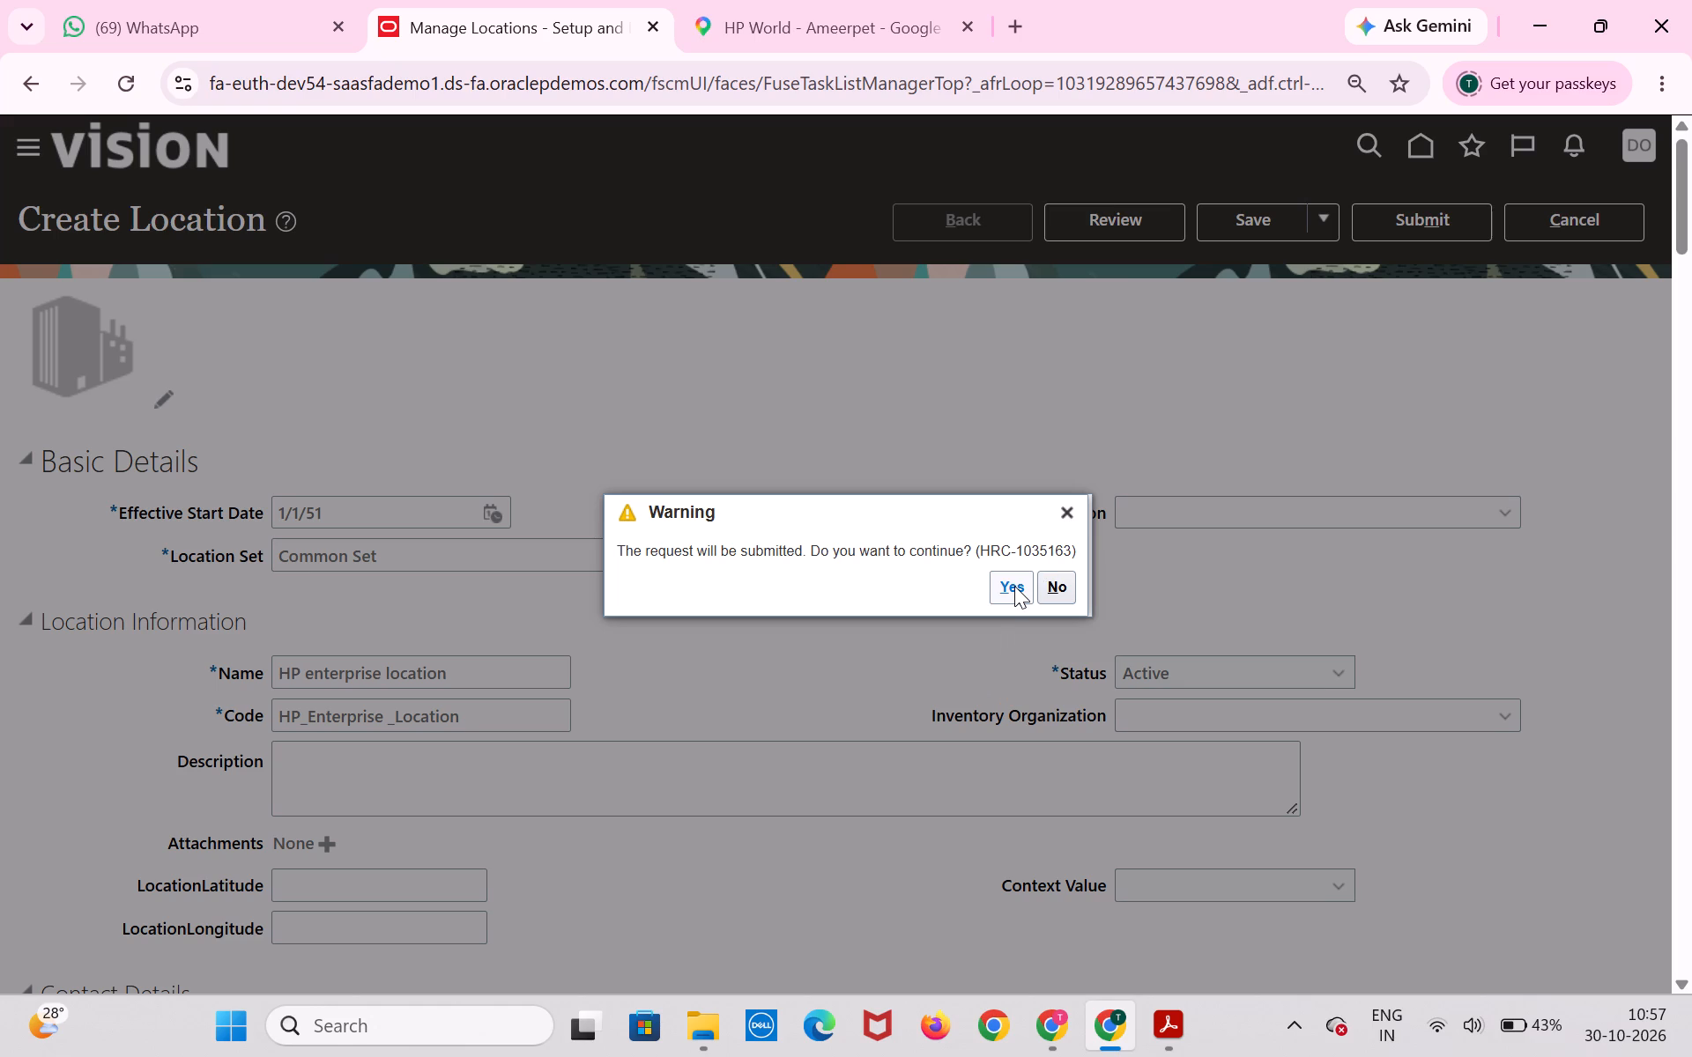
{"action": "left_click", "coordinate": [1014, 586]}
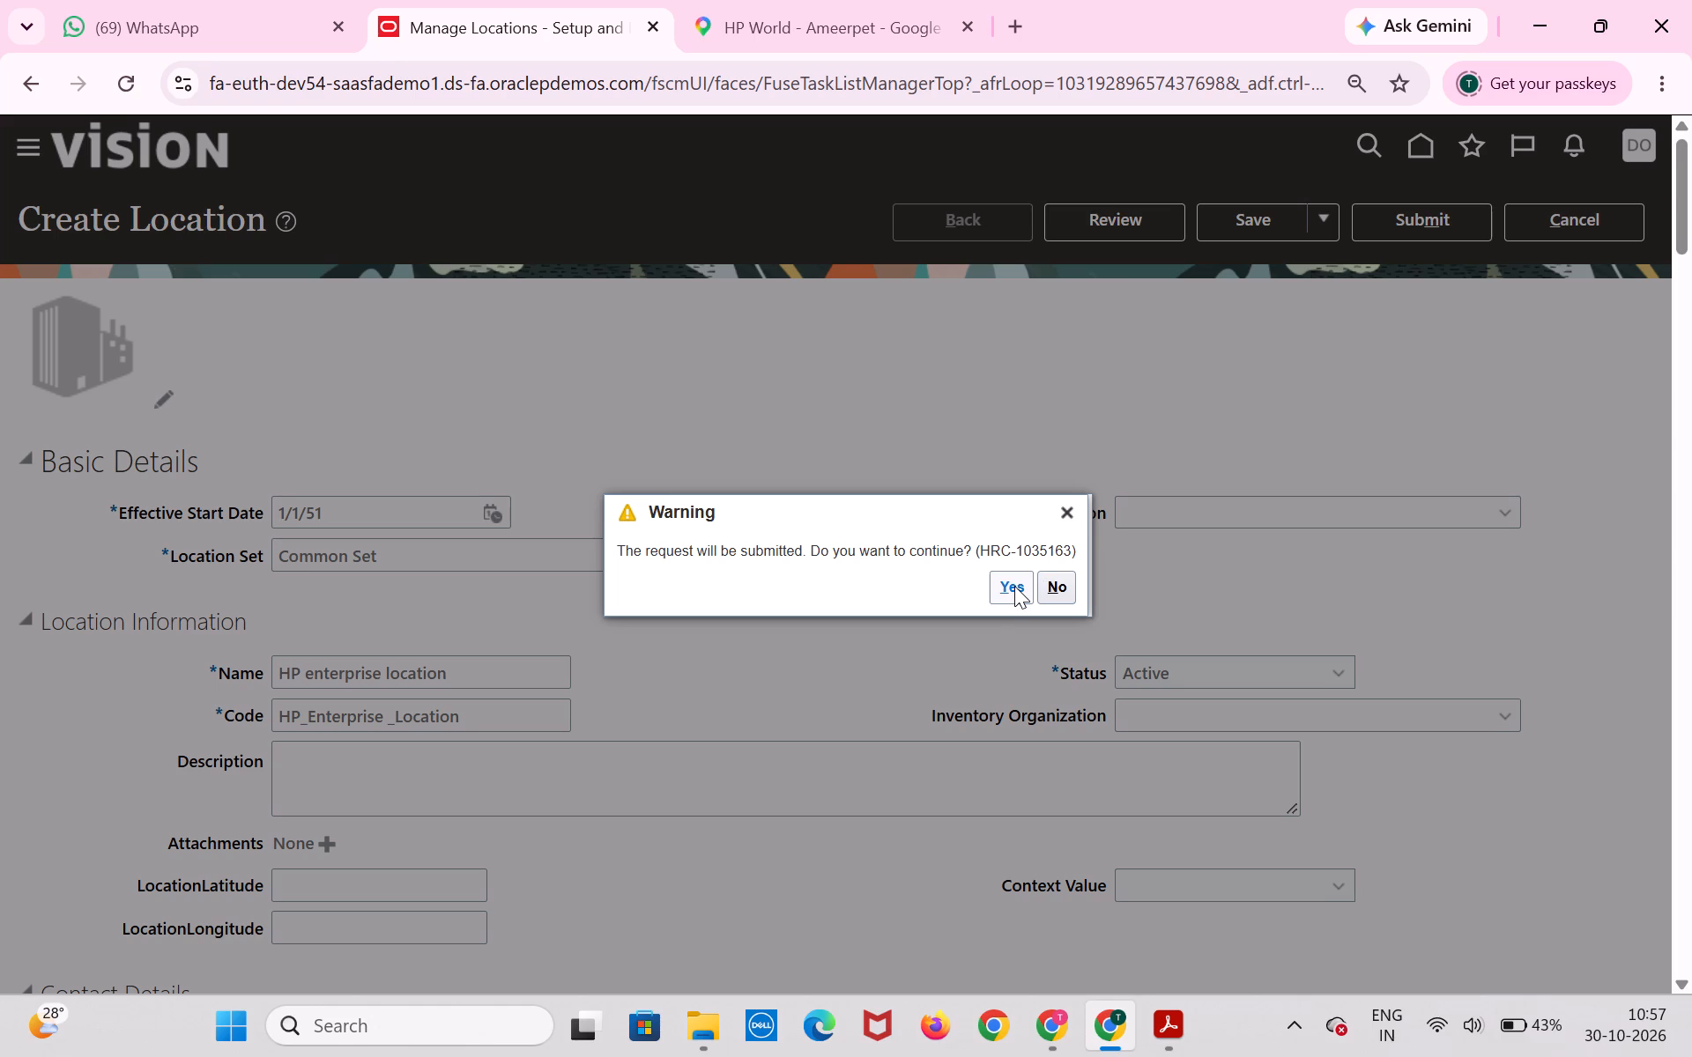
{"action": "left_click", "coordinate": [1014, 596]}
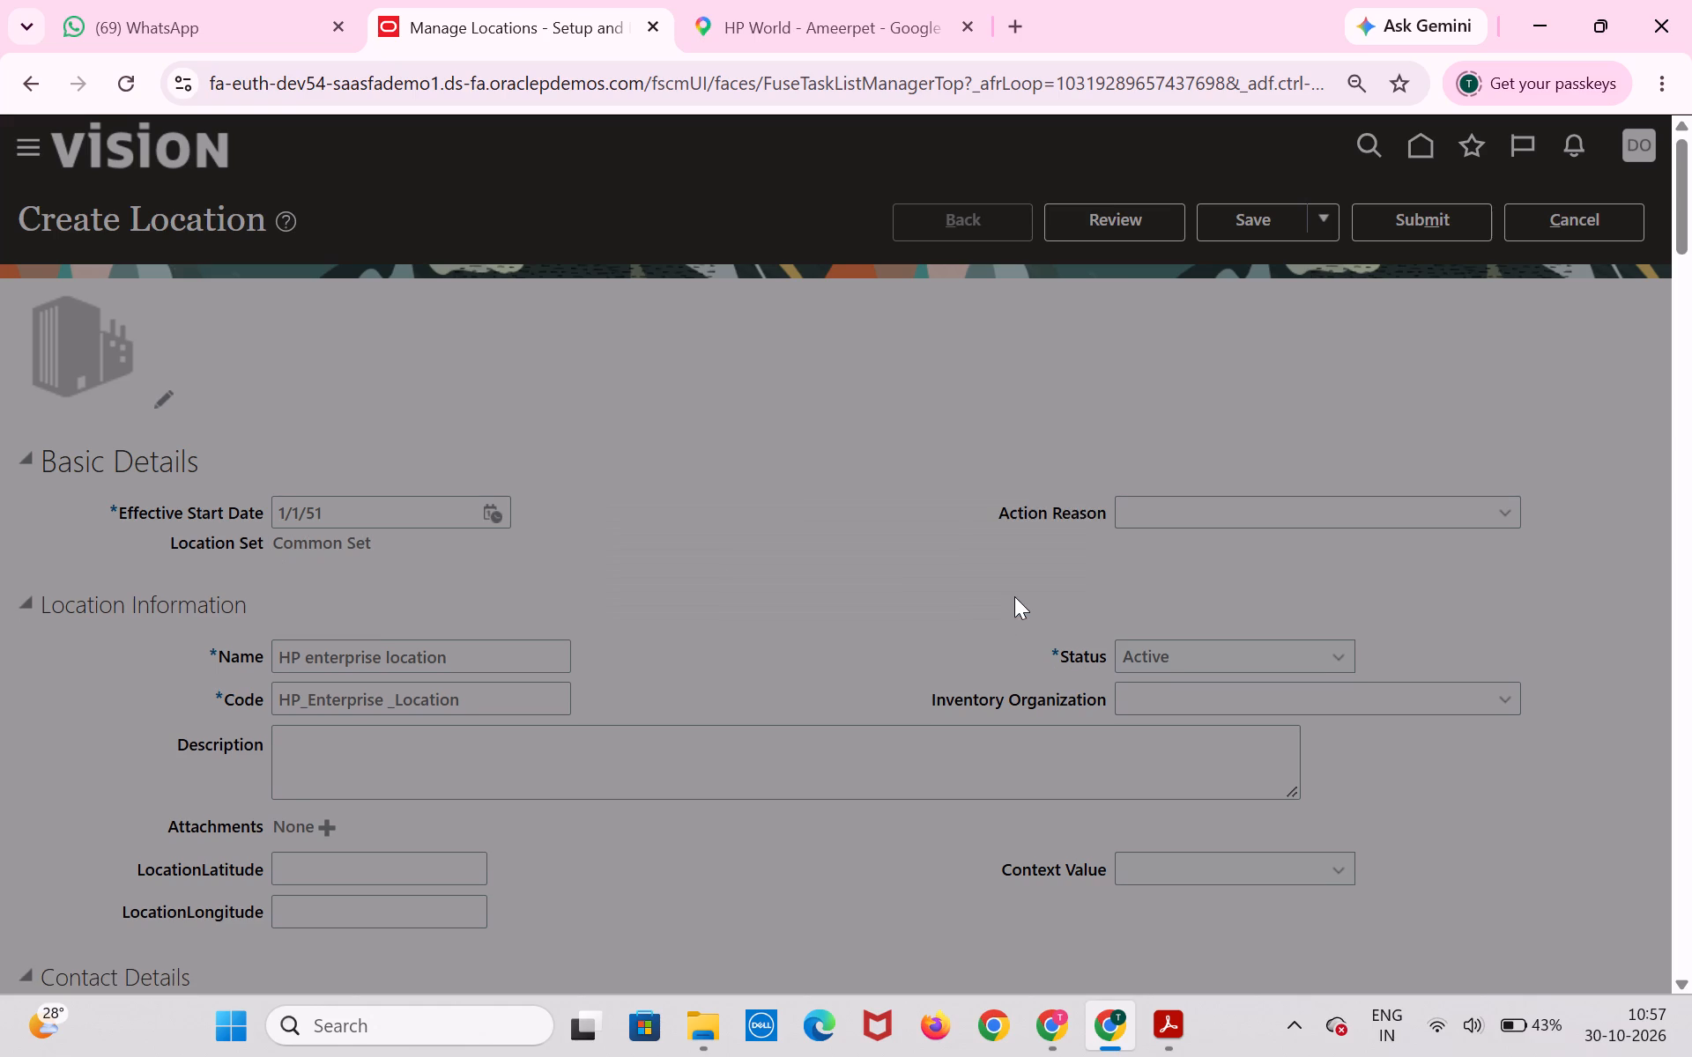
{"action": "left_click", "coordinate": [916, 592]}
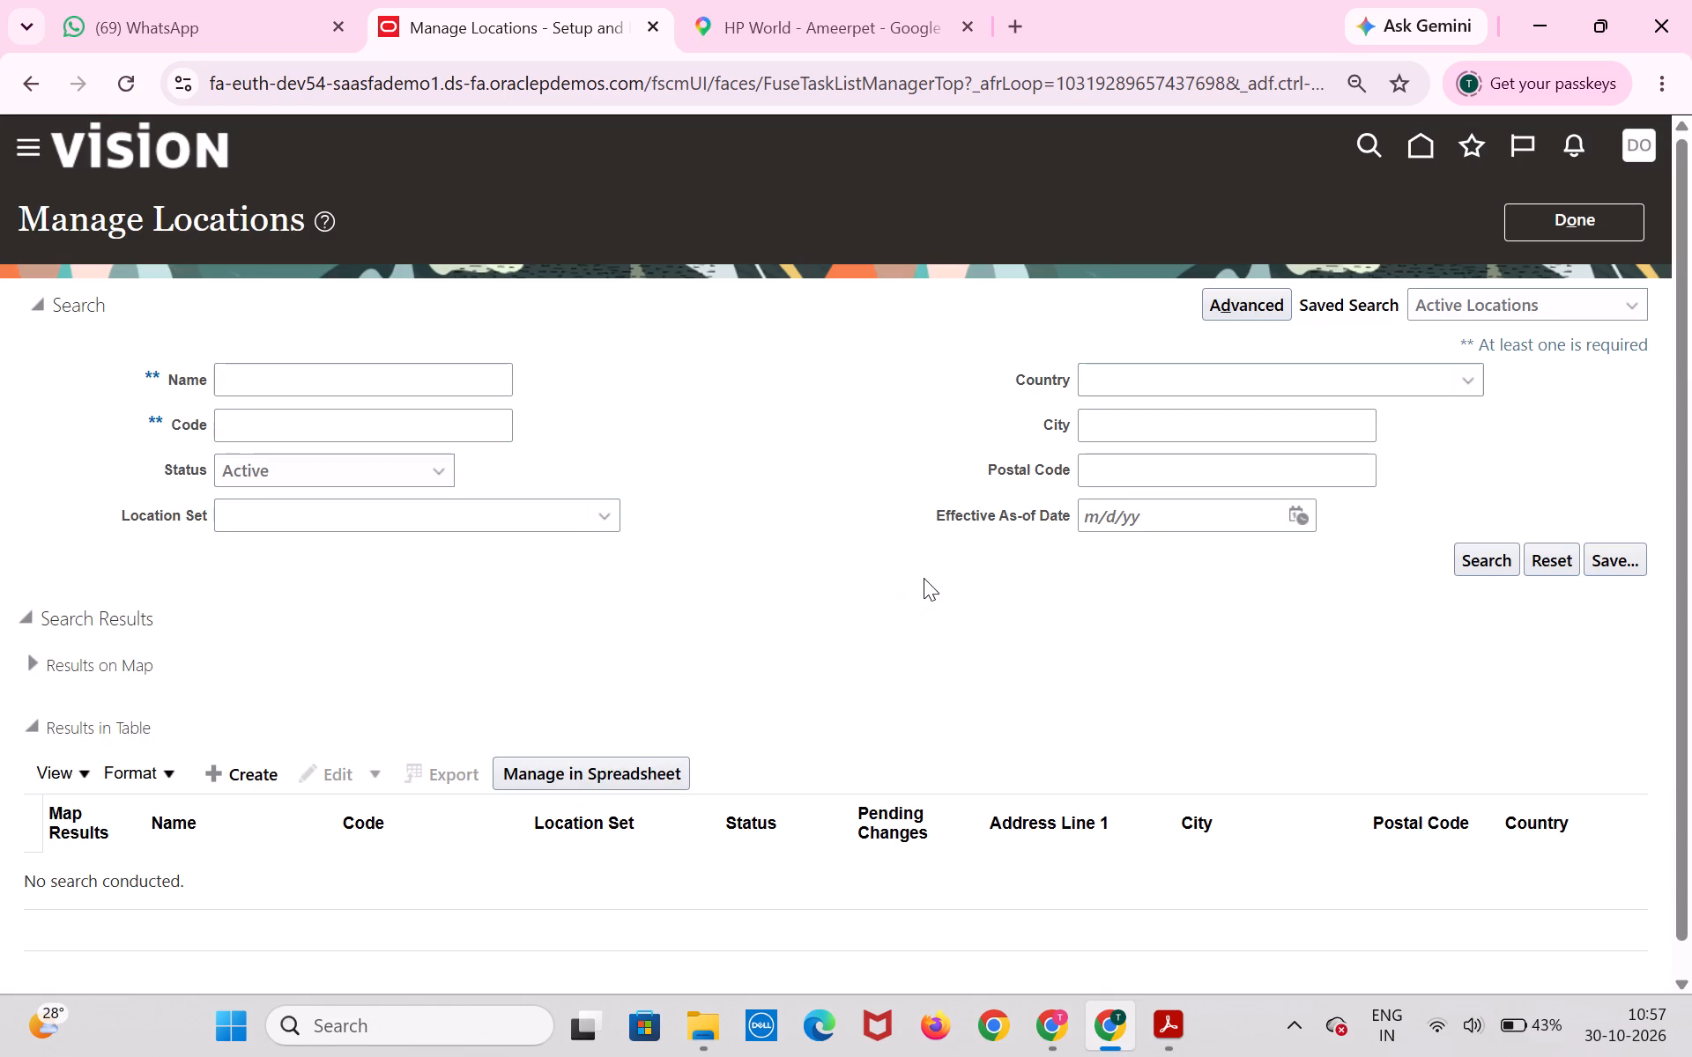
Finish managing locations and return to the Financials setup task list.
{"action": "left_click", "coordinate": [1558, 231]}
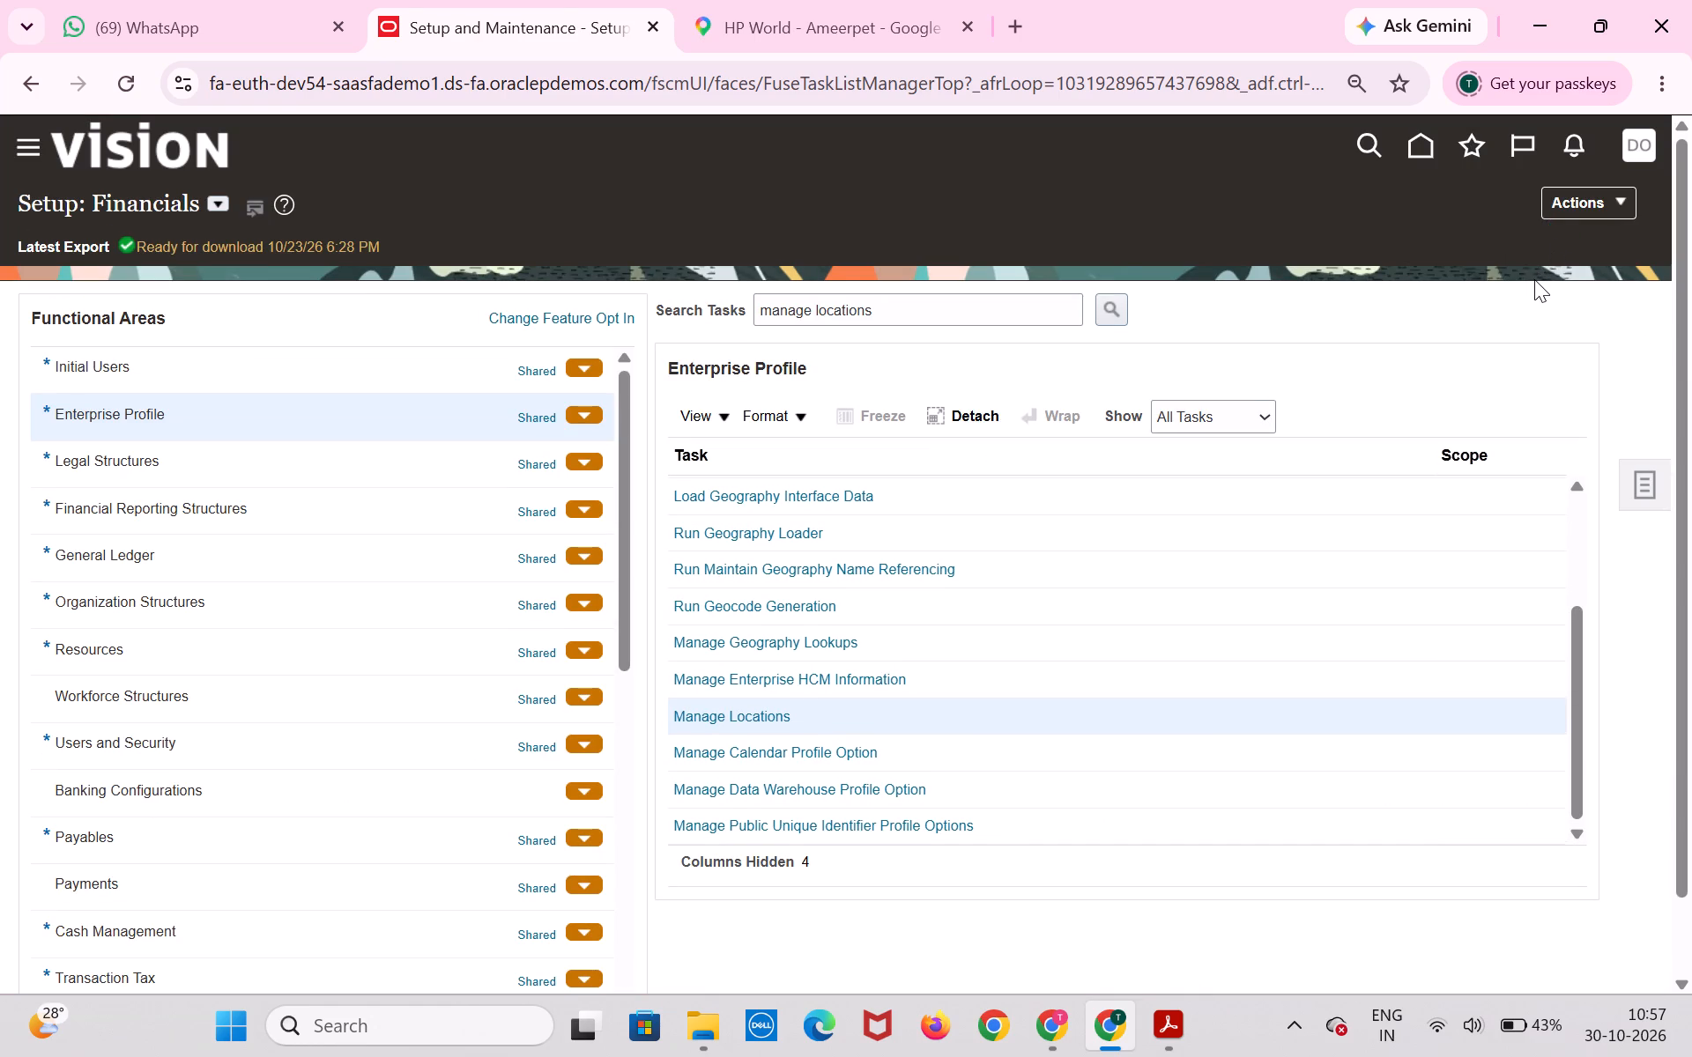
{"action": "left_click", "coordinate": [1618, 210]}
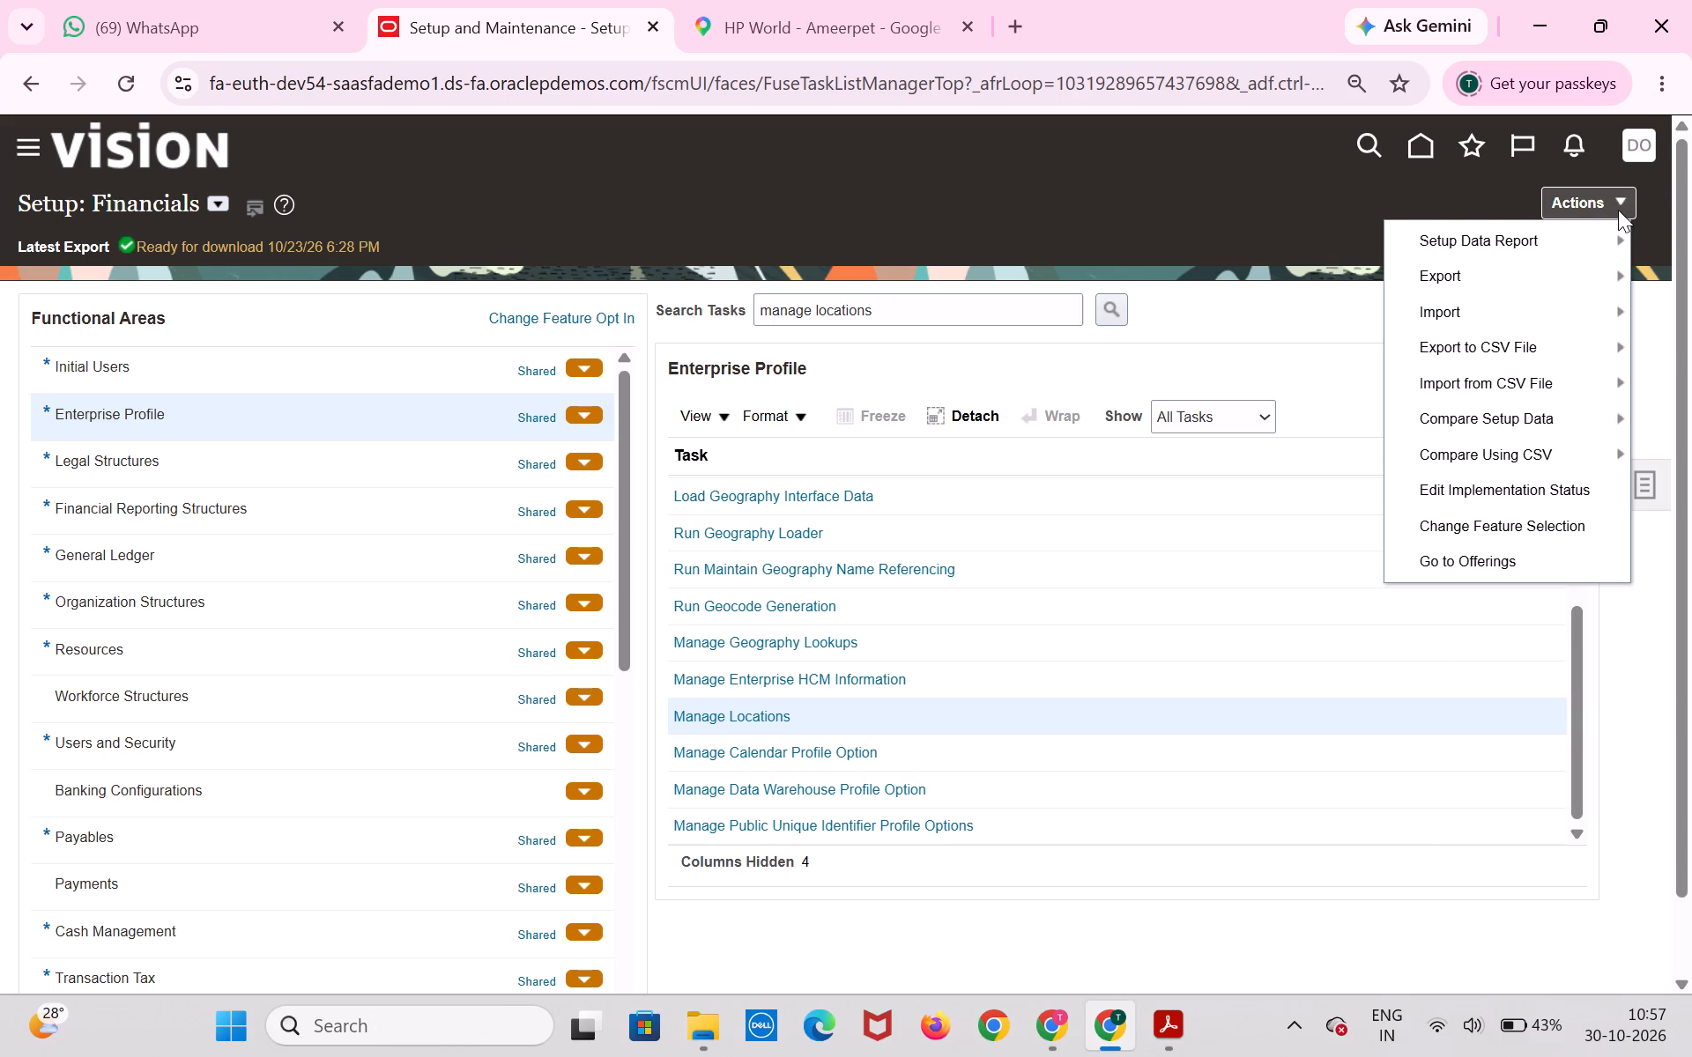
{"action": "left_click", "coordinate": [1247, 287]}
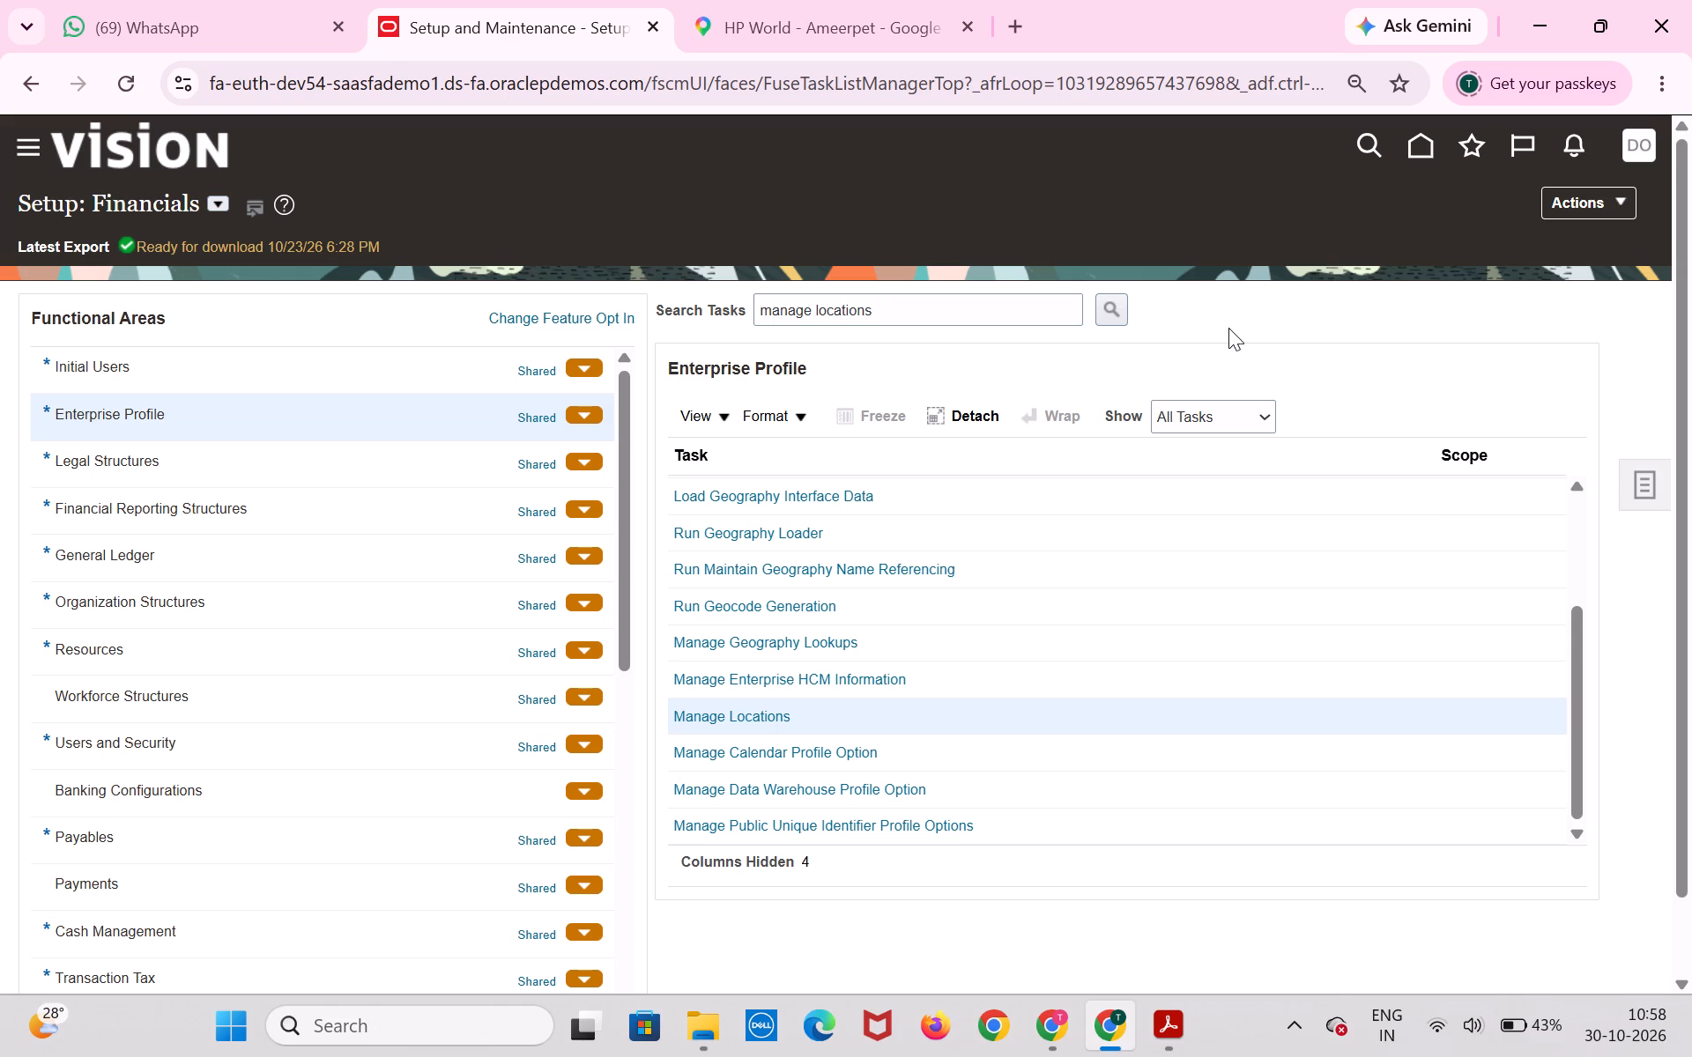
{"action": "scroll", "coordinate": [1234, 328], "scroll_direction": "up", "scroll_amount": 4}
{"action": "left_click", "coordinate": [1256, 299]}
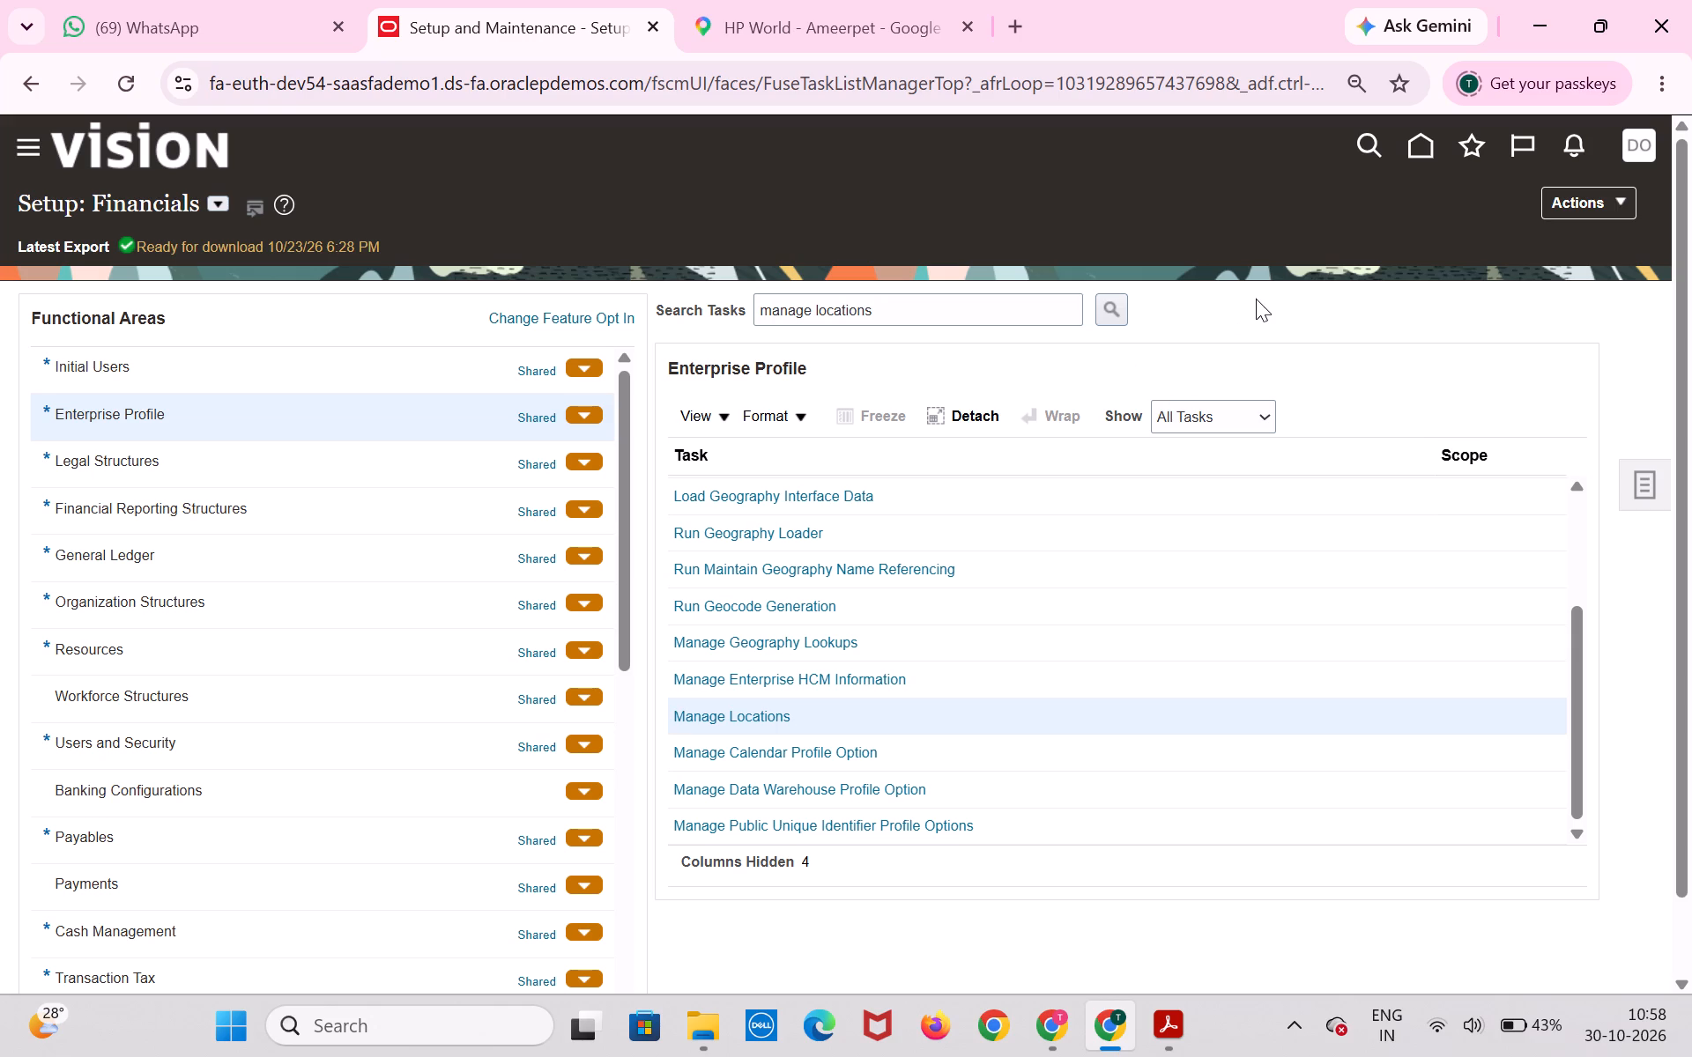
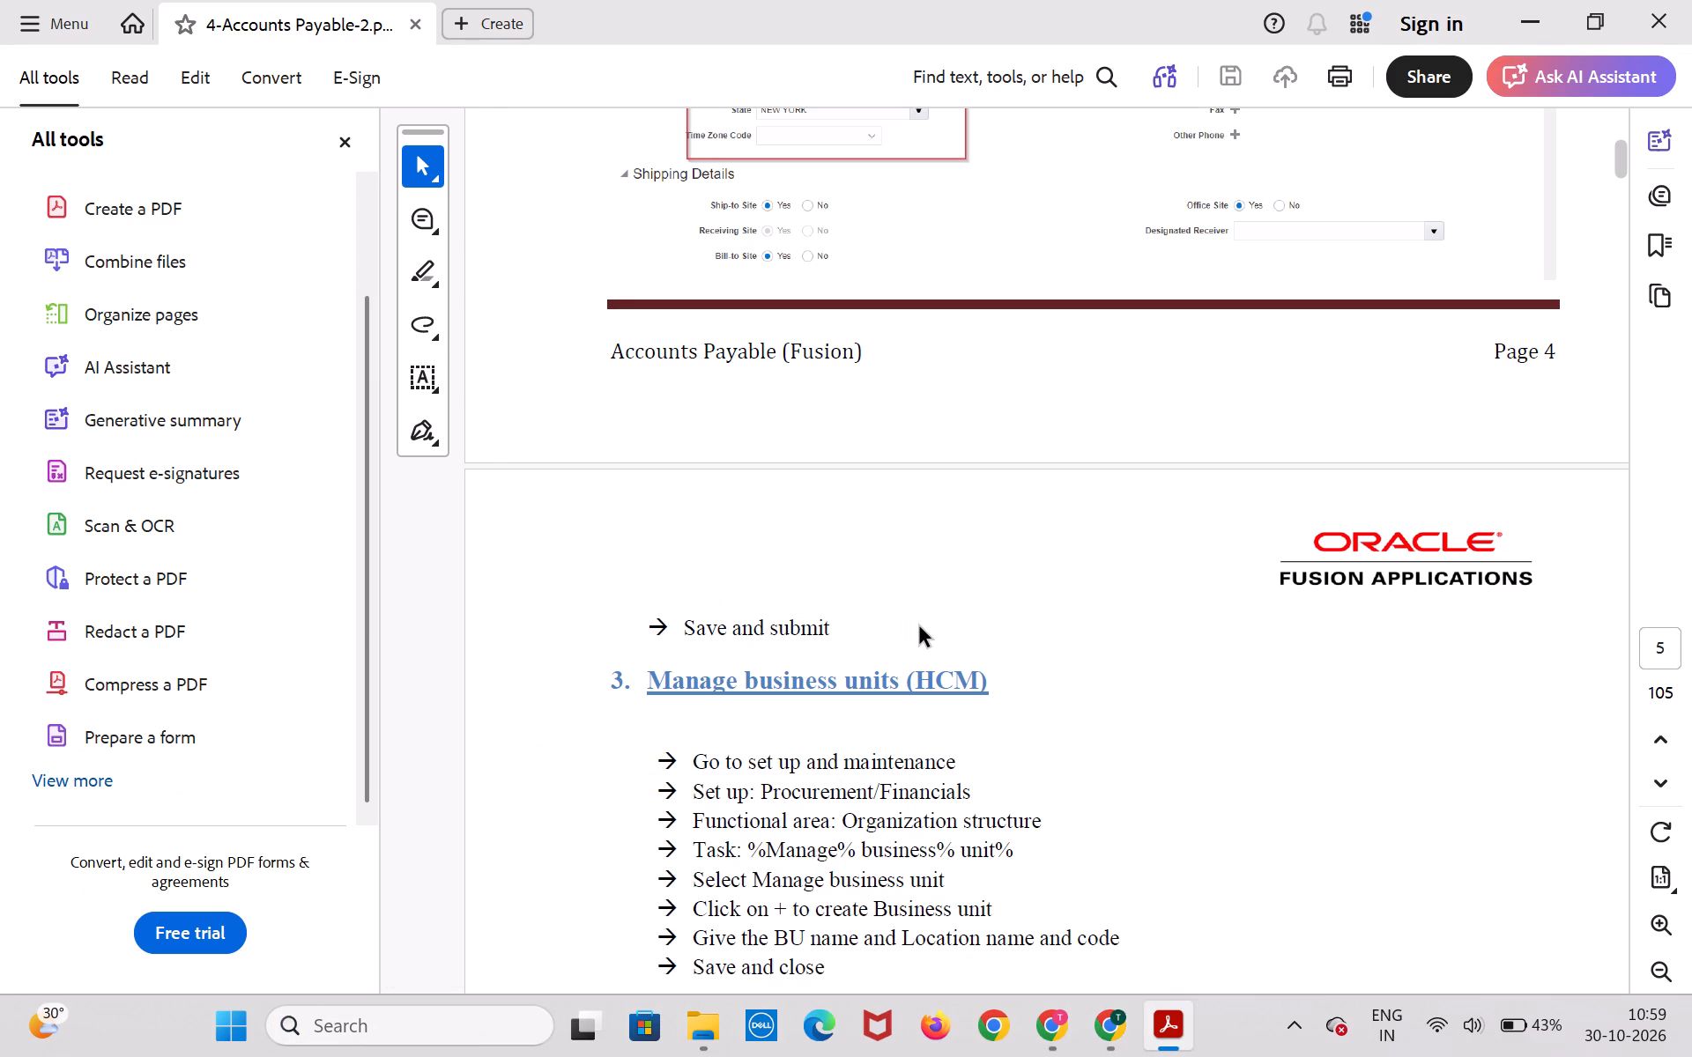
Switch from the PDF guide to Oracle Fusion in Chrome, search the setup tasks for "manage business unit" and open Manage Business Unit.
{"action": "scroll", "coordinate": [950, 655], "scroll_direction": "down", "scroll_amount": 1}
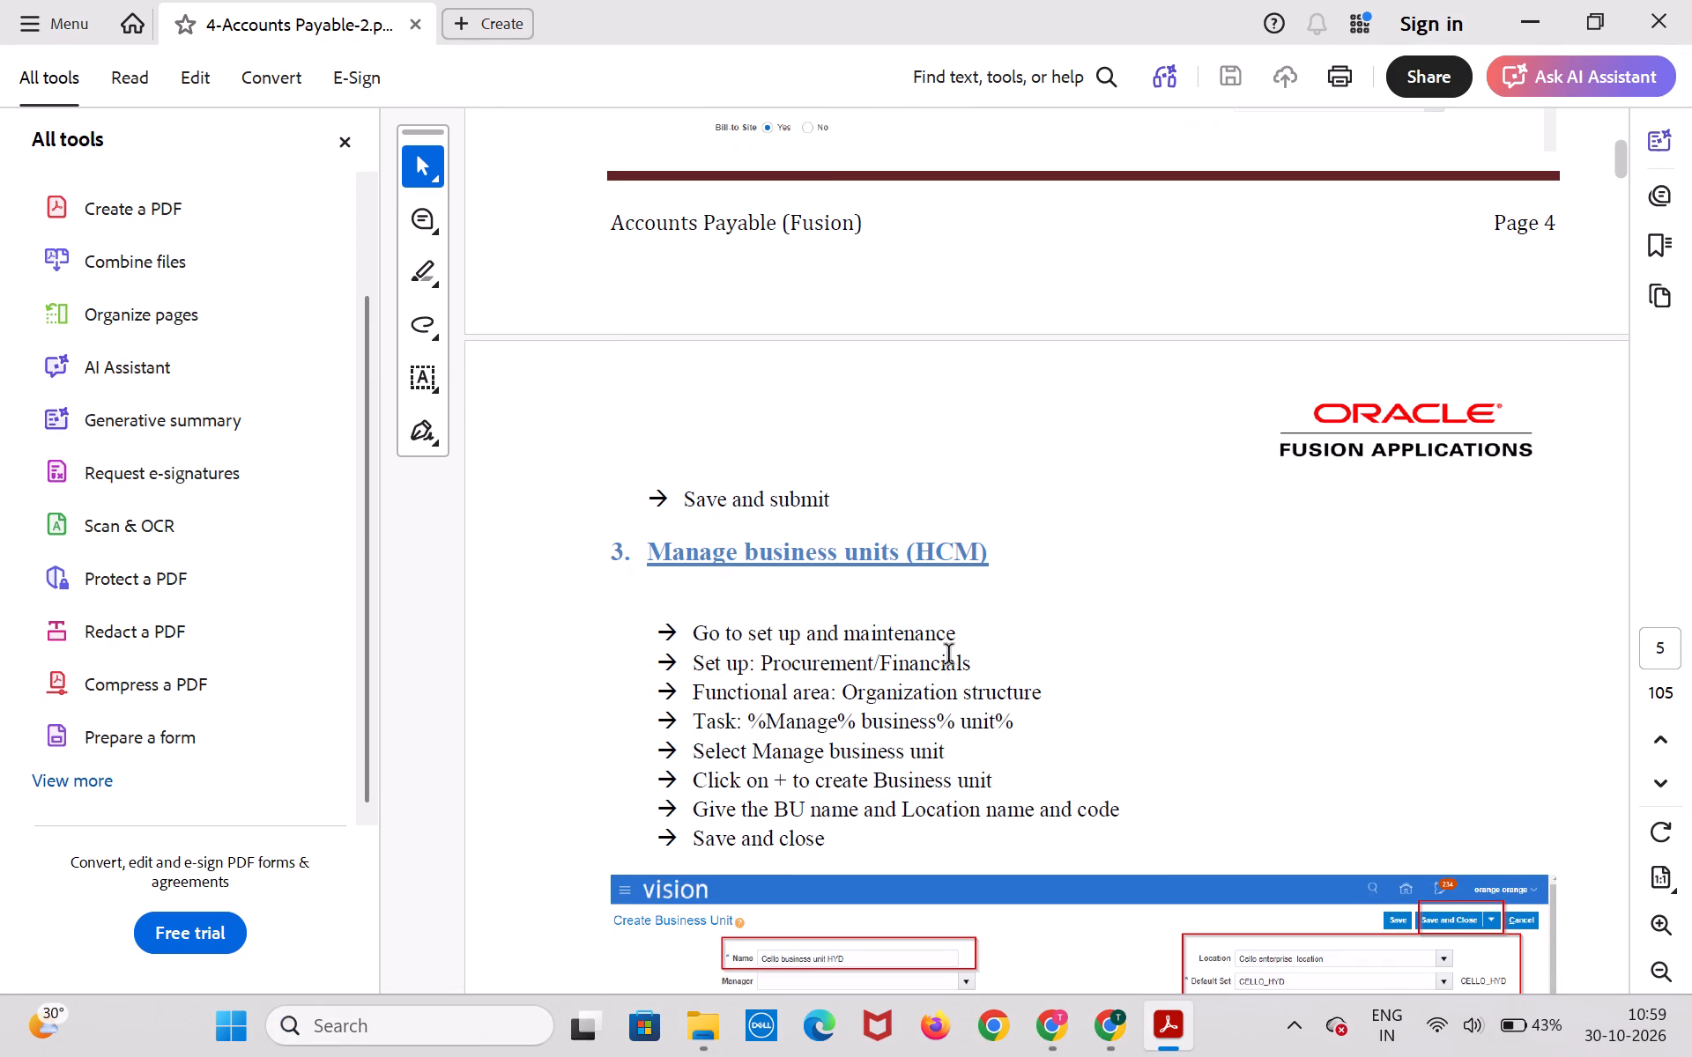
{"action": "left_click", "coordinate": [1087, 1034]}
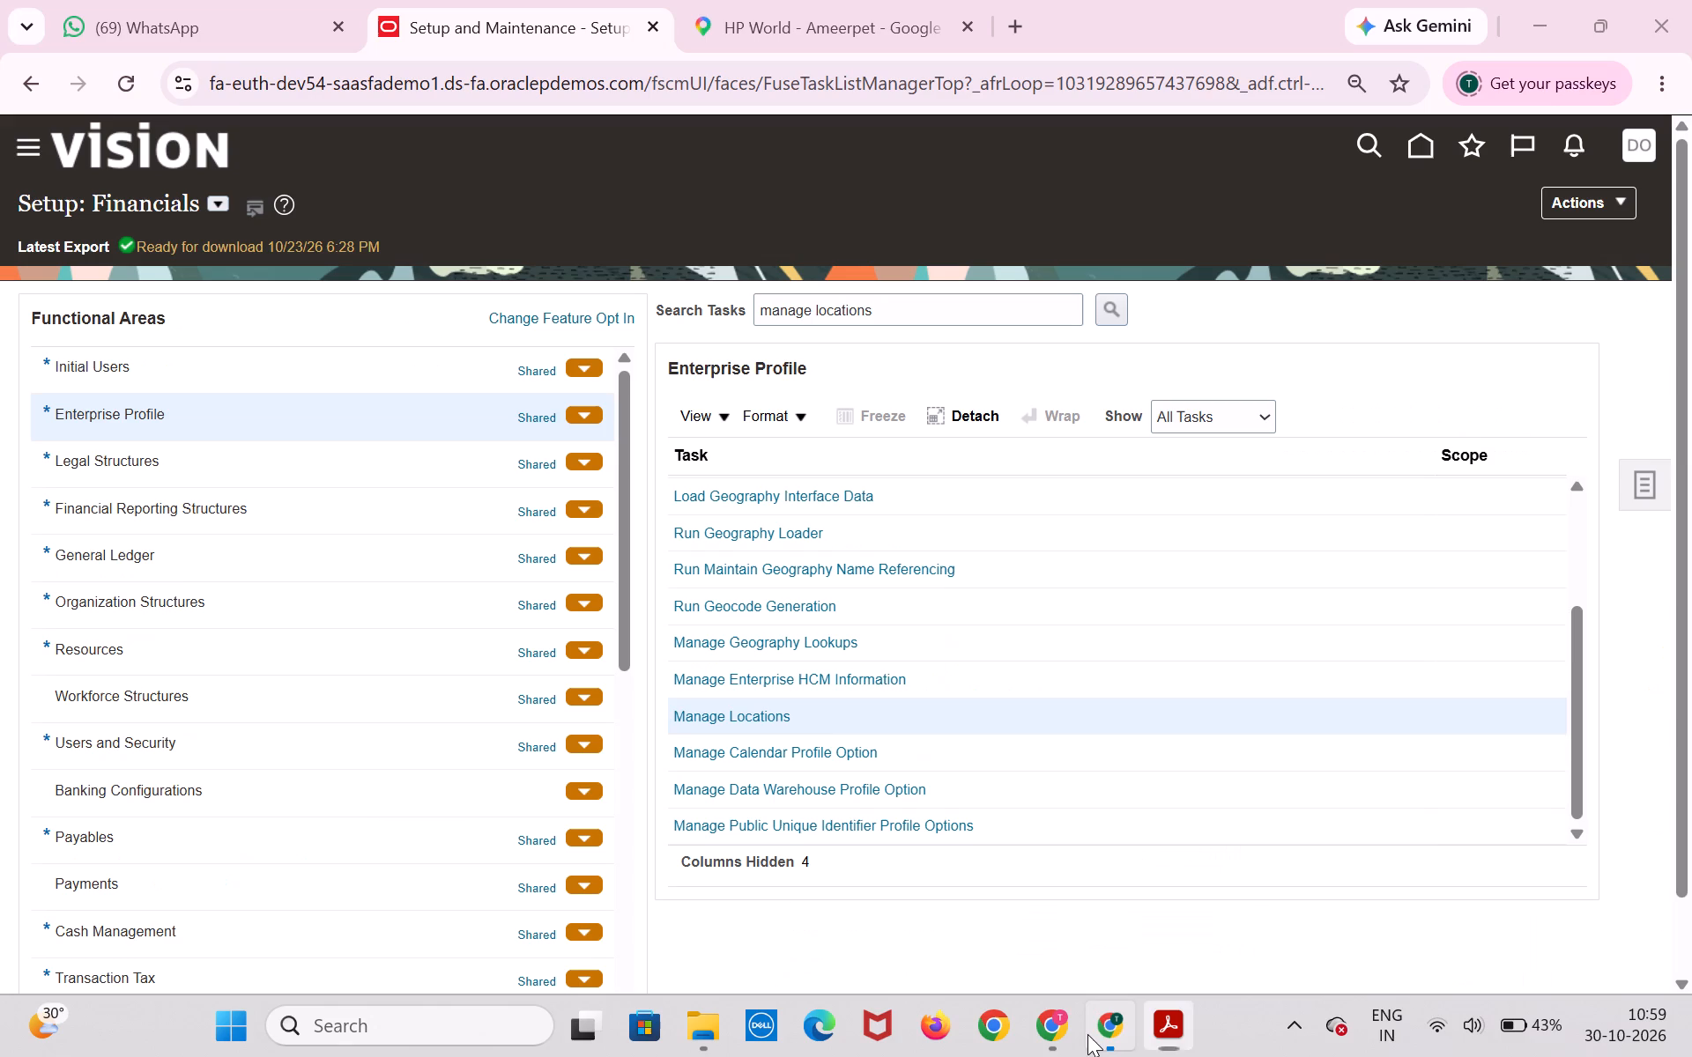
{"action": "left_click", "coordinate": [1030, 314]}
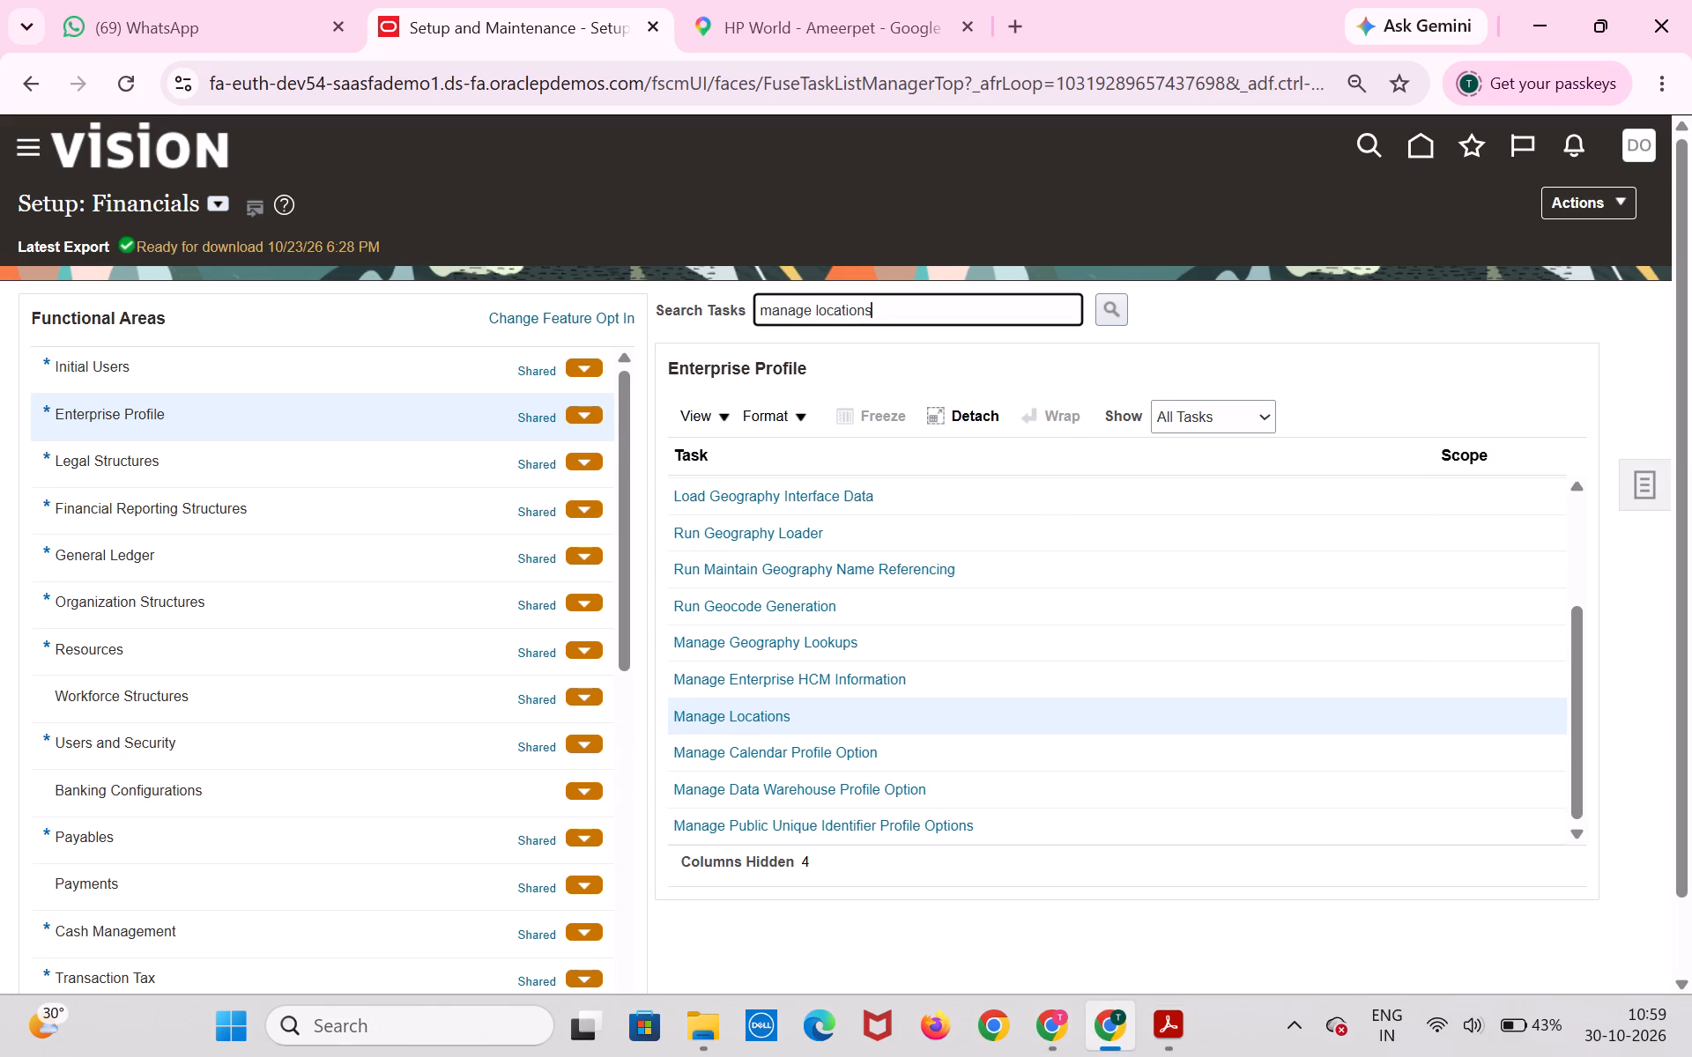
{"action": "key", "text": "BackSpace"}
{"action": "key", "text": "BackSpace"}
{"action": "key", "text": "BackSpace"}
{"action": "key", "text": "BackSpace"}
{"action": "key", "text": "BackSpace"}
{"action": "key", "text": "BackSpace"}
{"action": "key", "text": "BackSpace"}
{"action": "key", "text": "BackSpace"}
{"action": "key", "text": "BackSpace"}
{"action": "type", "text": "busn"}
{"action": "key", "text": "BackSpace"}
{"action": "type", "text": "iness"}
{"action": "key", "text": "space"}
{"action": "type", "text": "unit"}
{"action": "key", "text": "Return"}
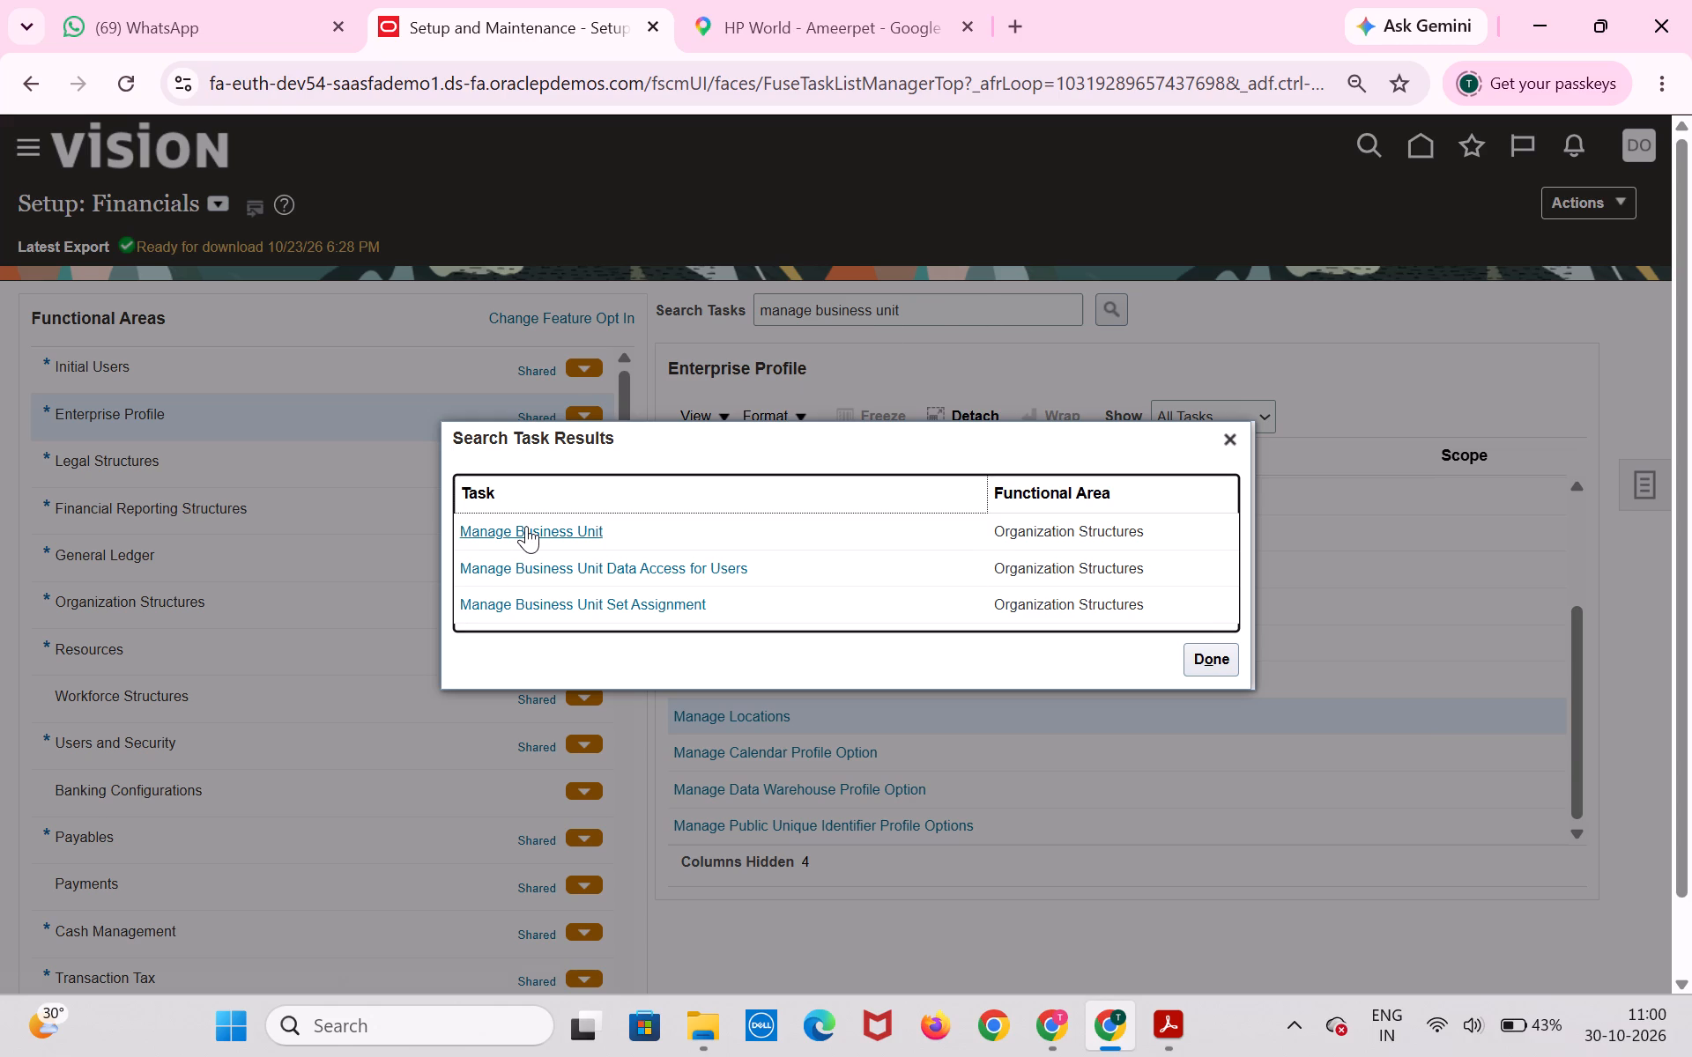
{"action": "left_click", "coordinate": [526, 526]}
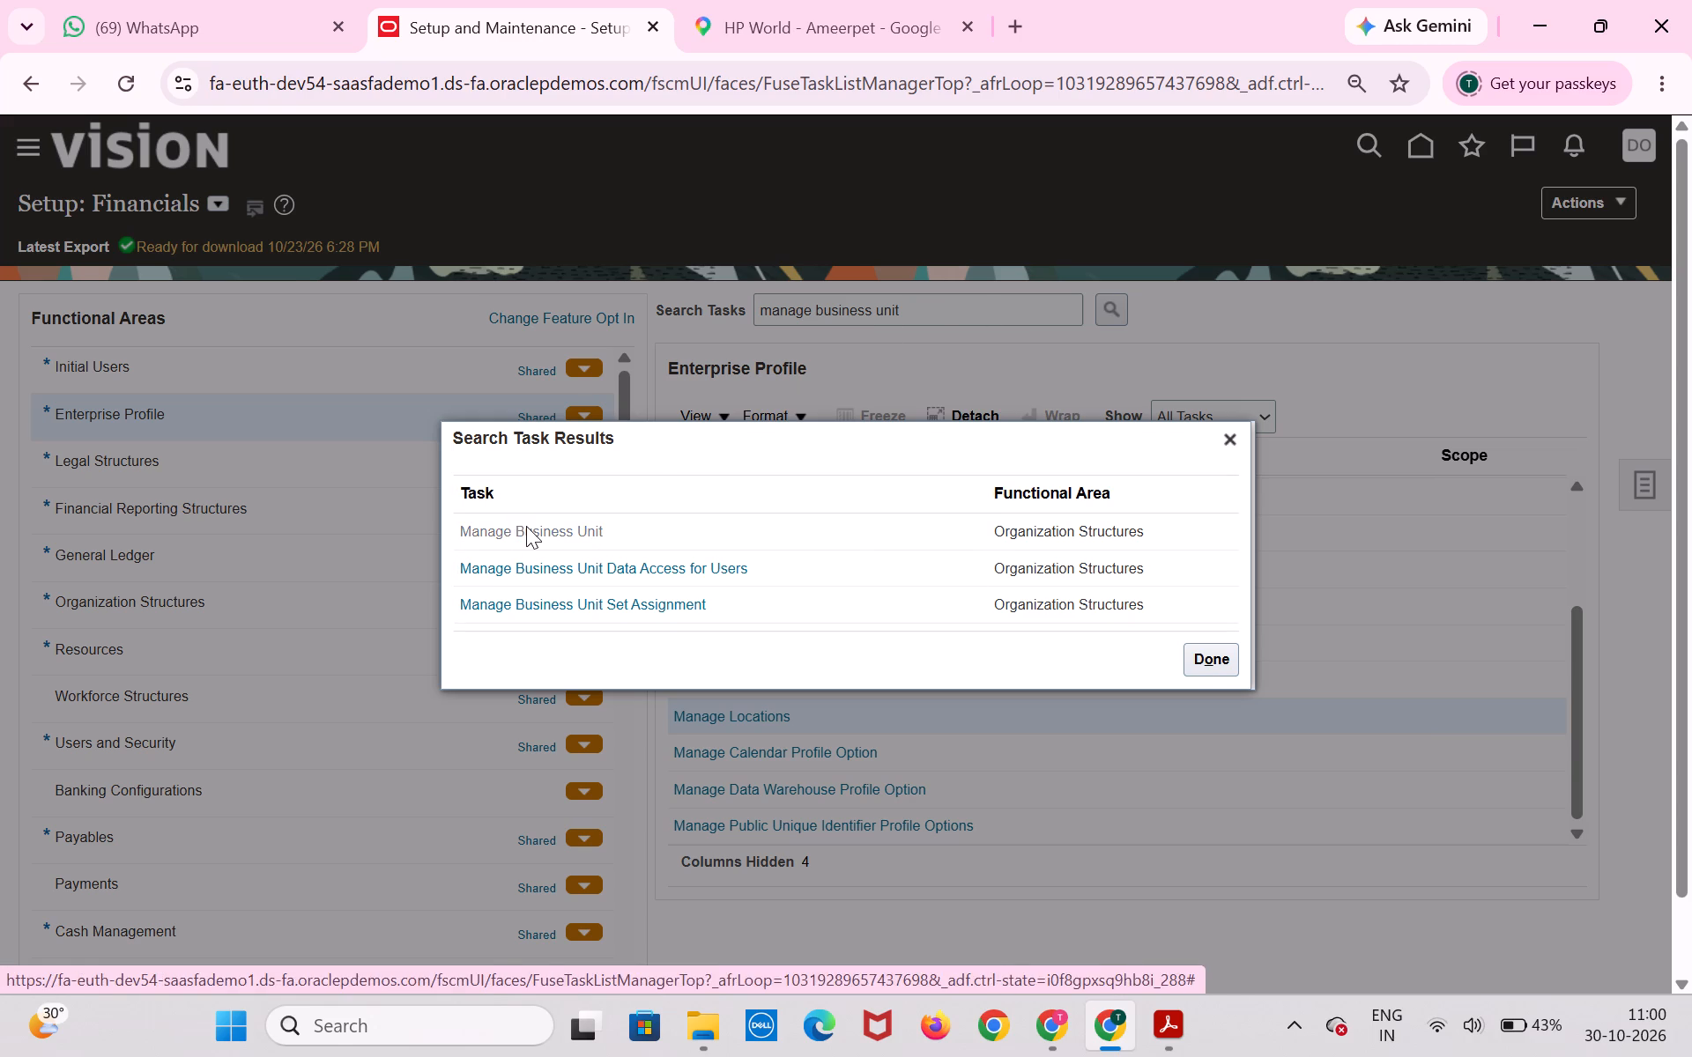
{"action": "left_click", "coordinate": [772, 497]}
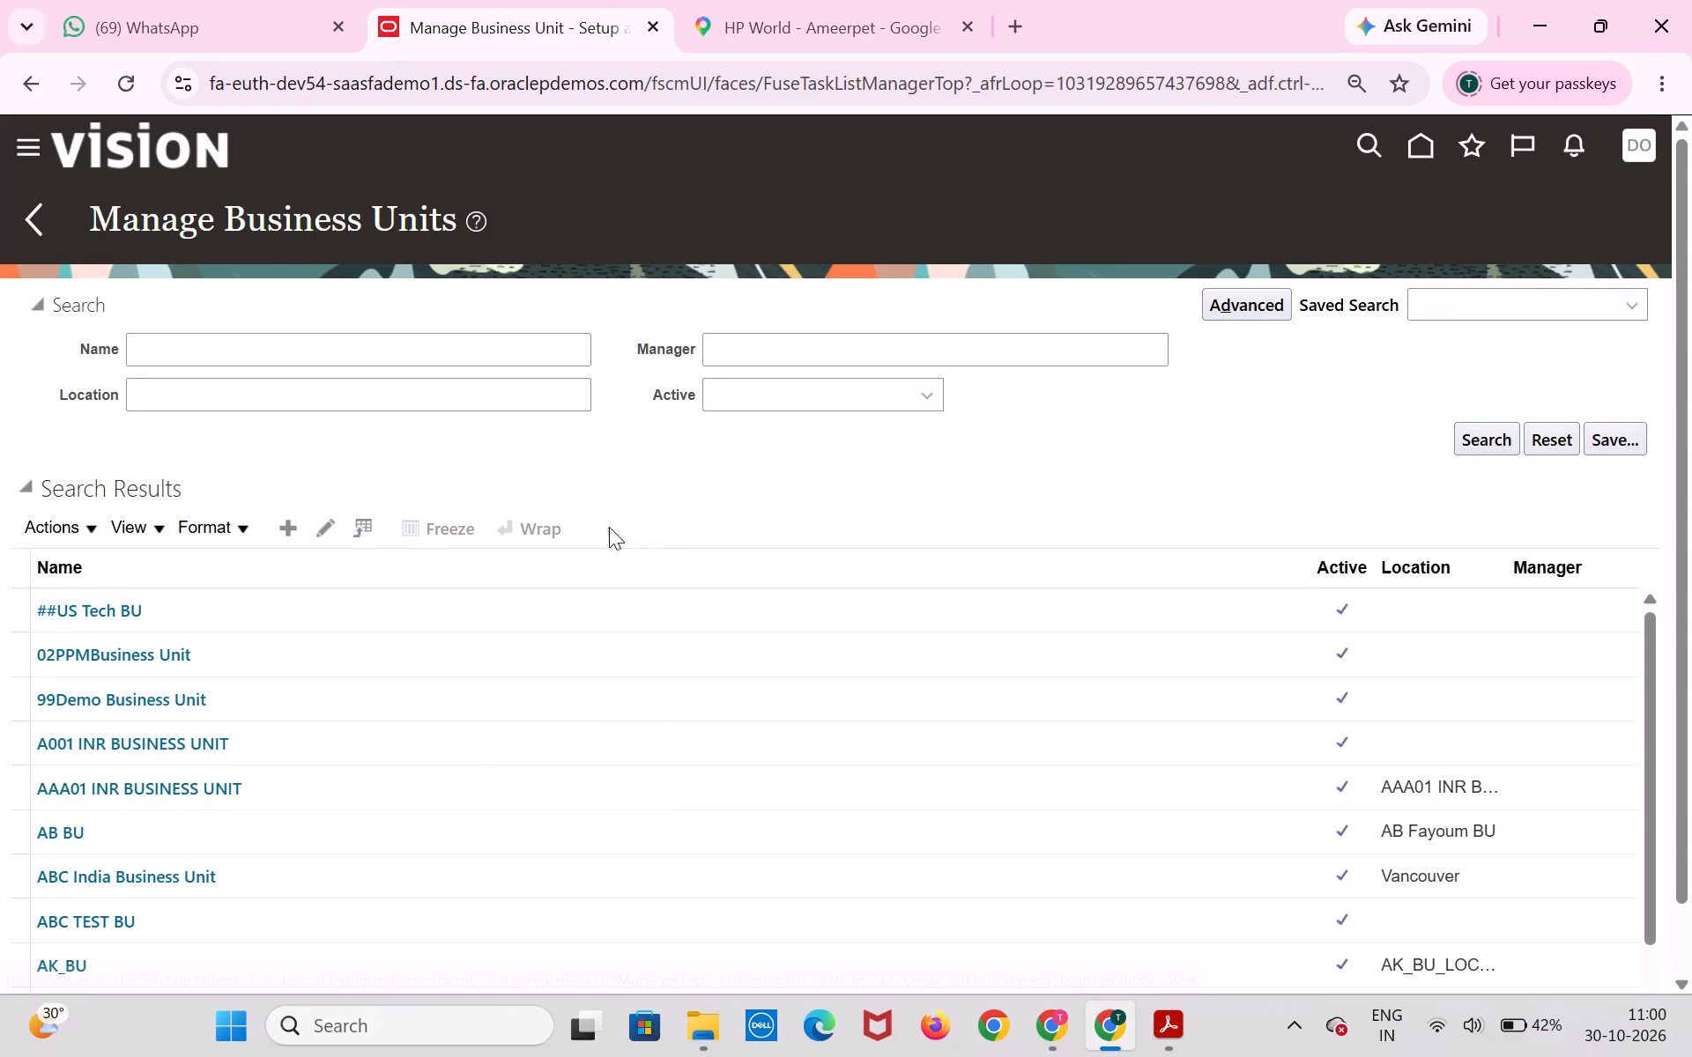
Start creating a new business unit from the Manage Business Units page.
{"action": "left_click", "coordinate": [291, 533]}
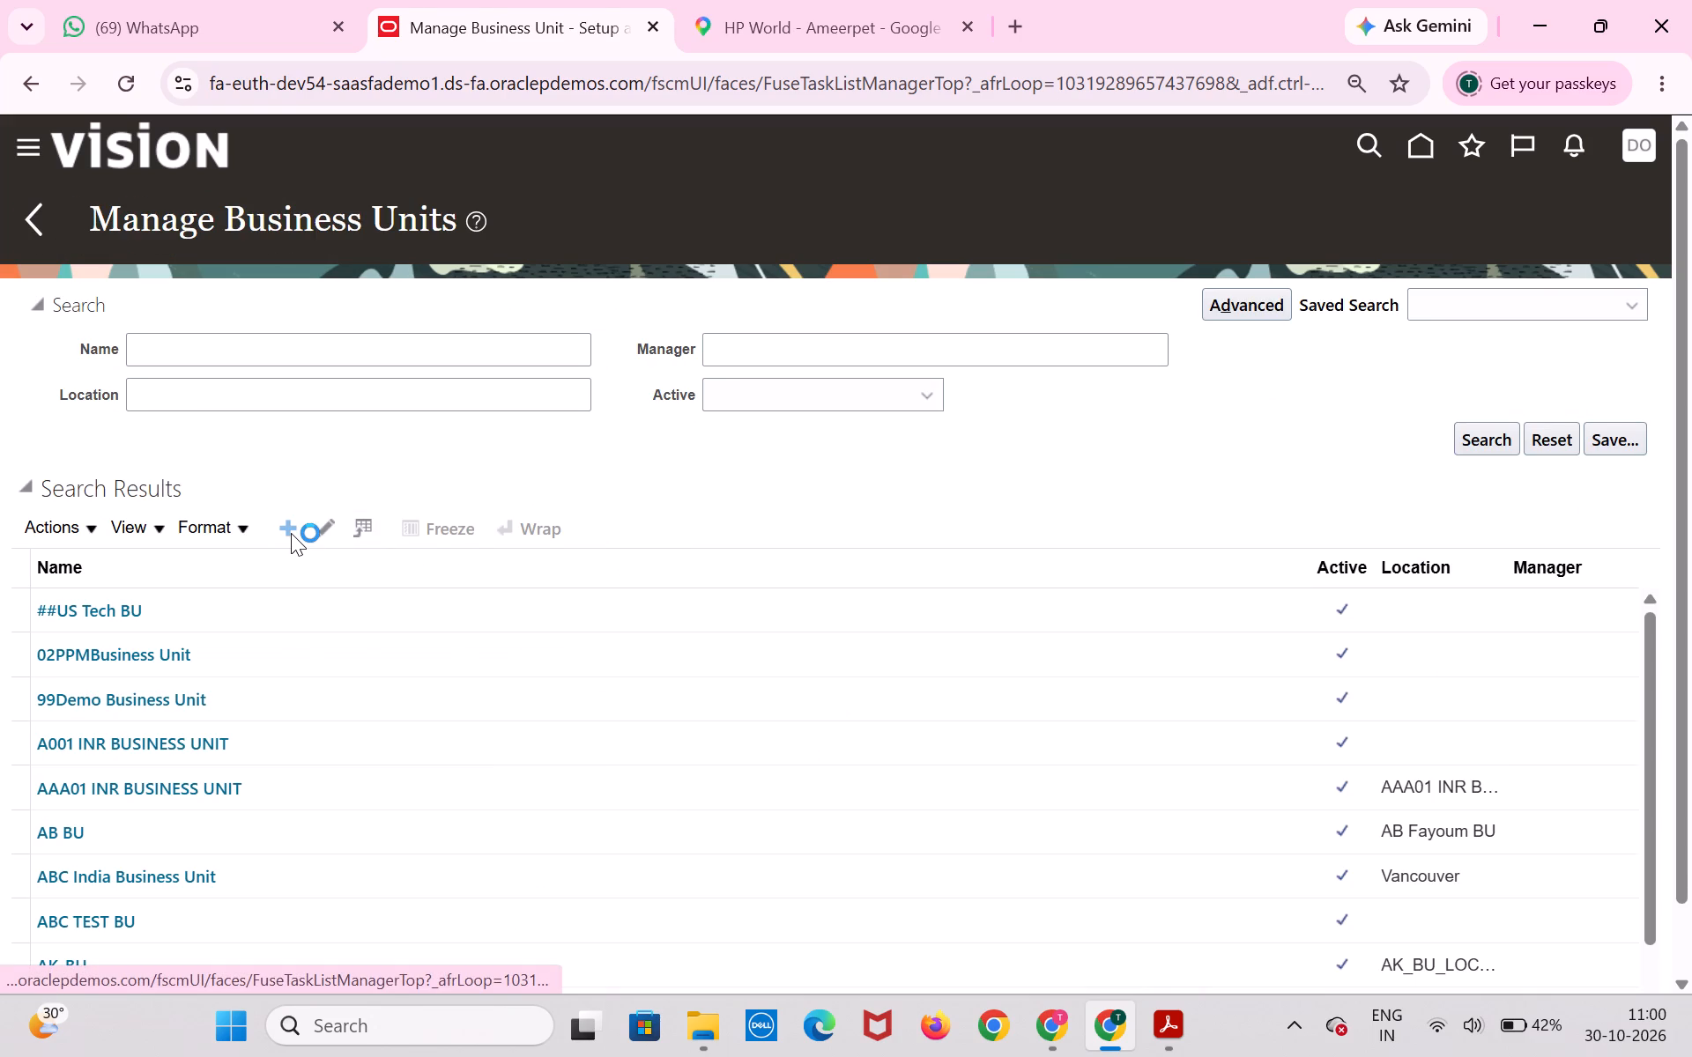
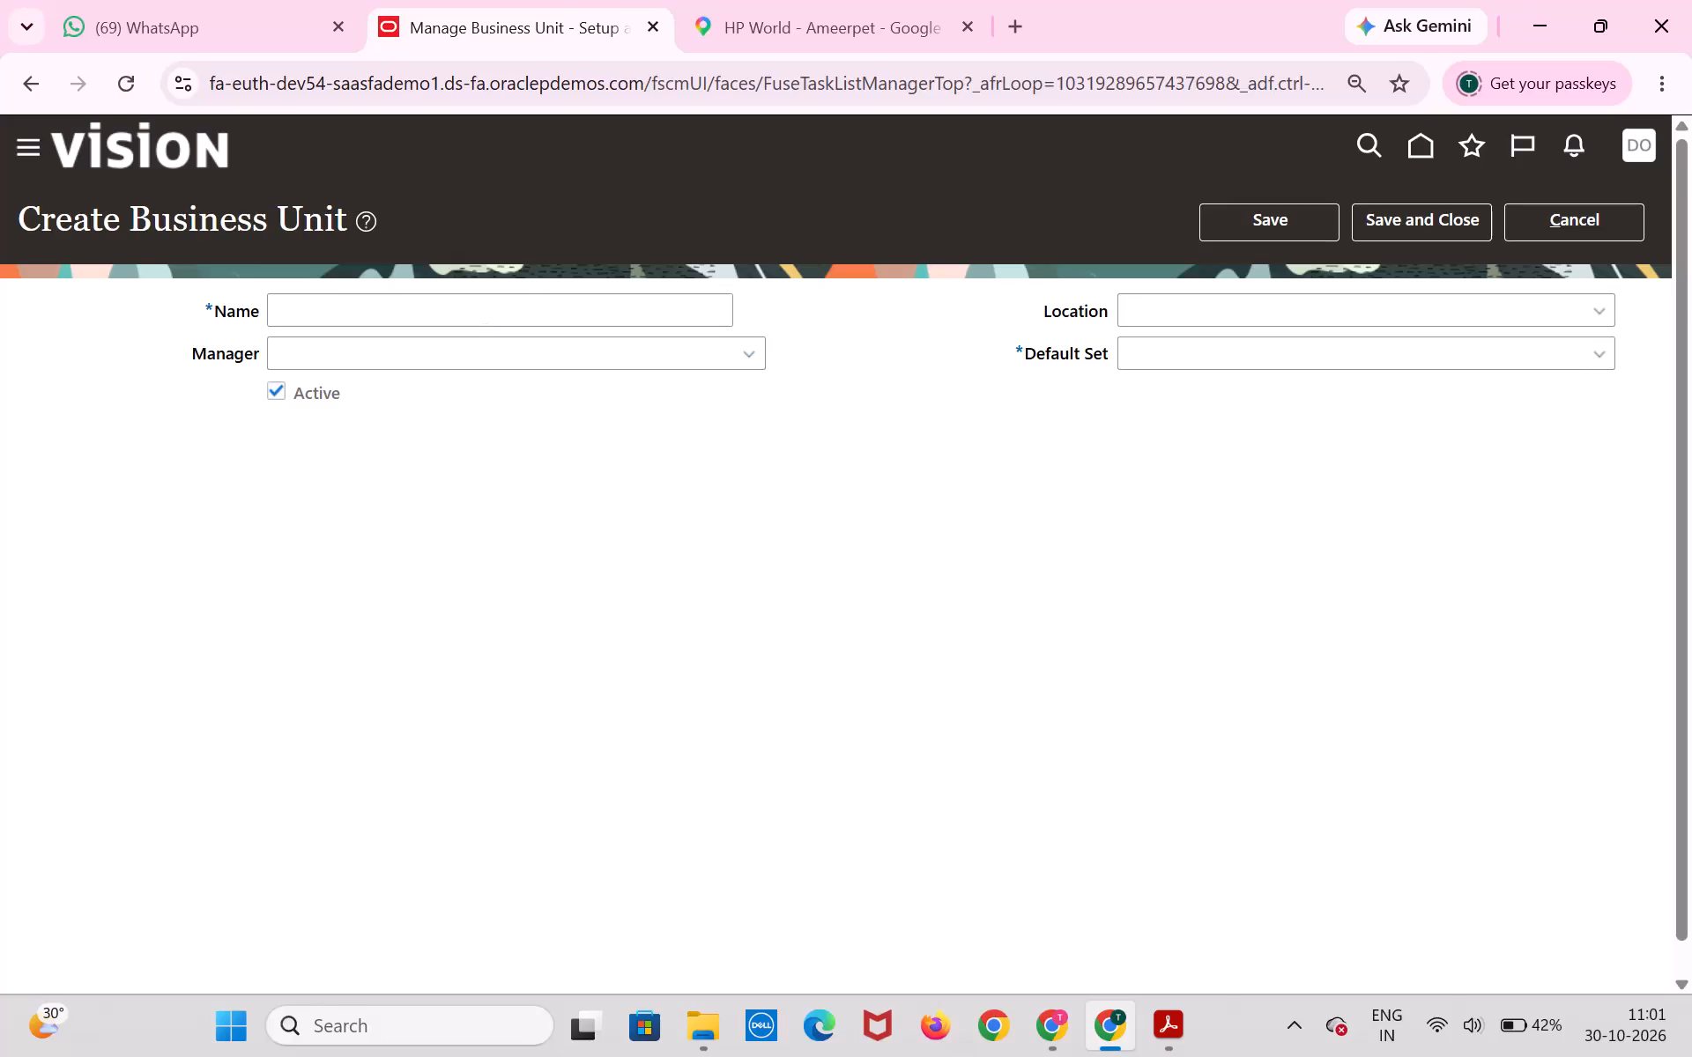
Name the new business unit "HP Business unit".
{"action": "left_click", "coordinate": [501, 317]}
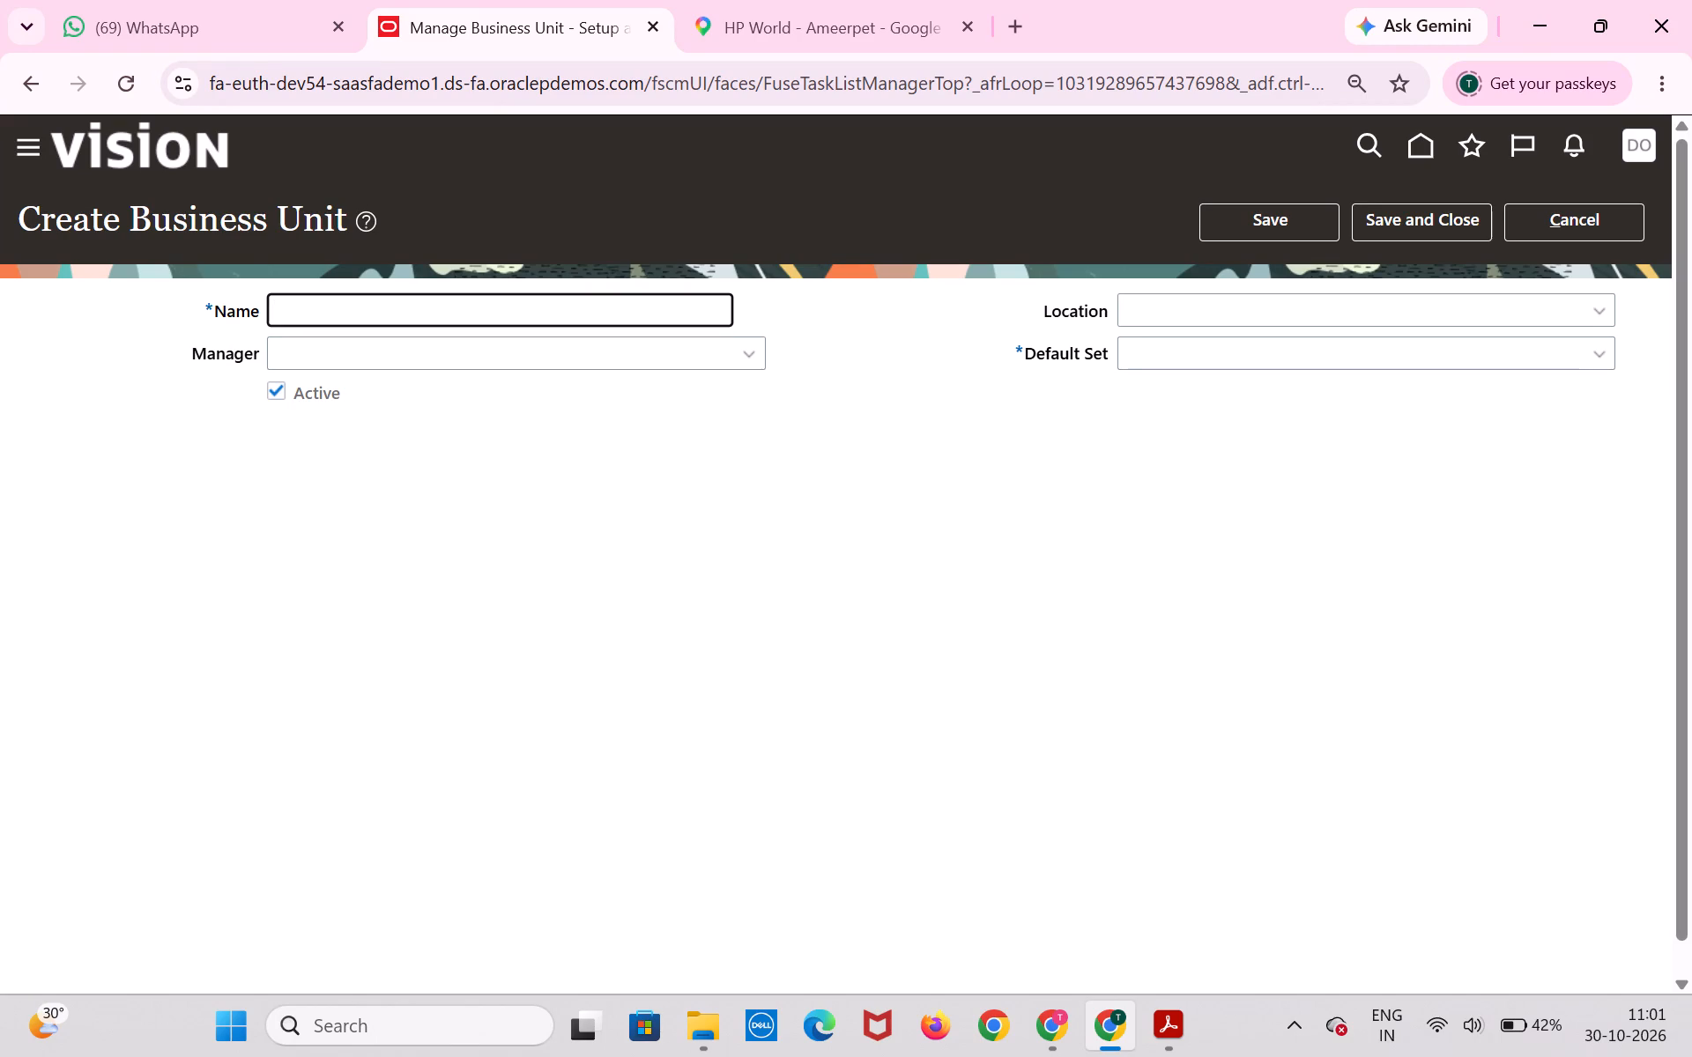
{"action": "type", "text": "HP"}
{"action": "key", "text": "space"}
{"action": "type", "text": "bu"}
{"action": "key", "text": "BackSpace"}
{"action": "key", "text": "BackSpace"}
{"action": "type", "text": "Bu"}
{"action": "type", "text": "siness"}
{"action": "key", "text": "space"}
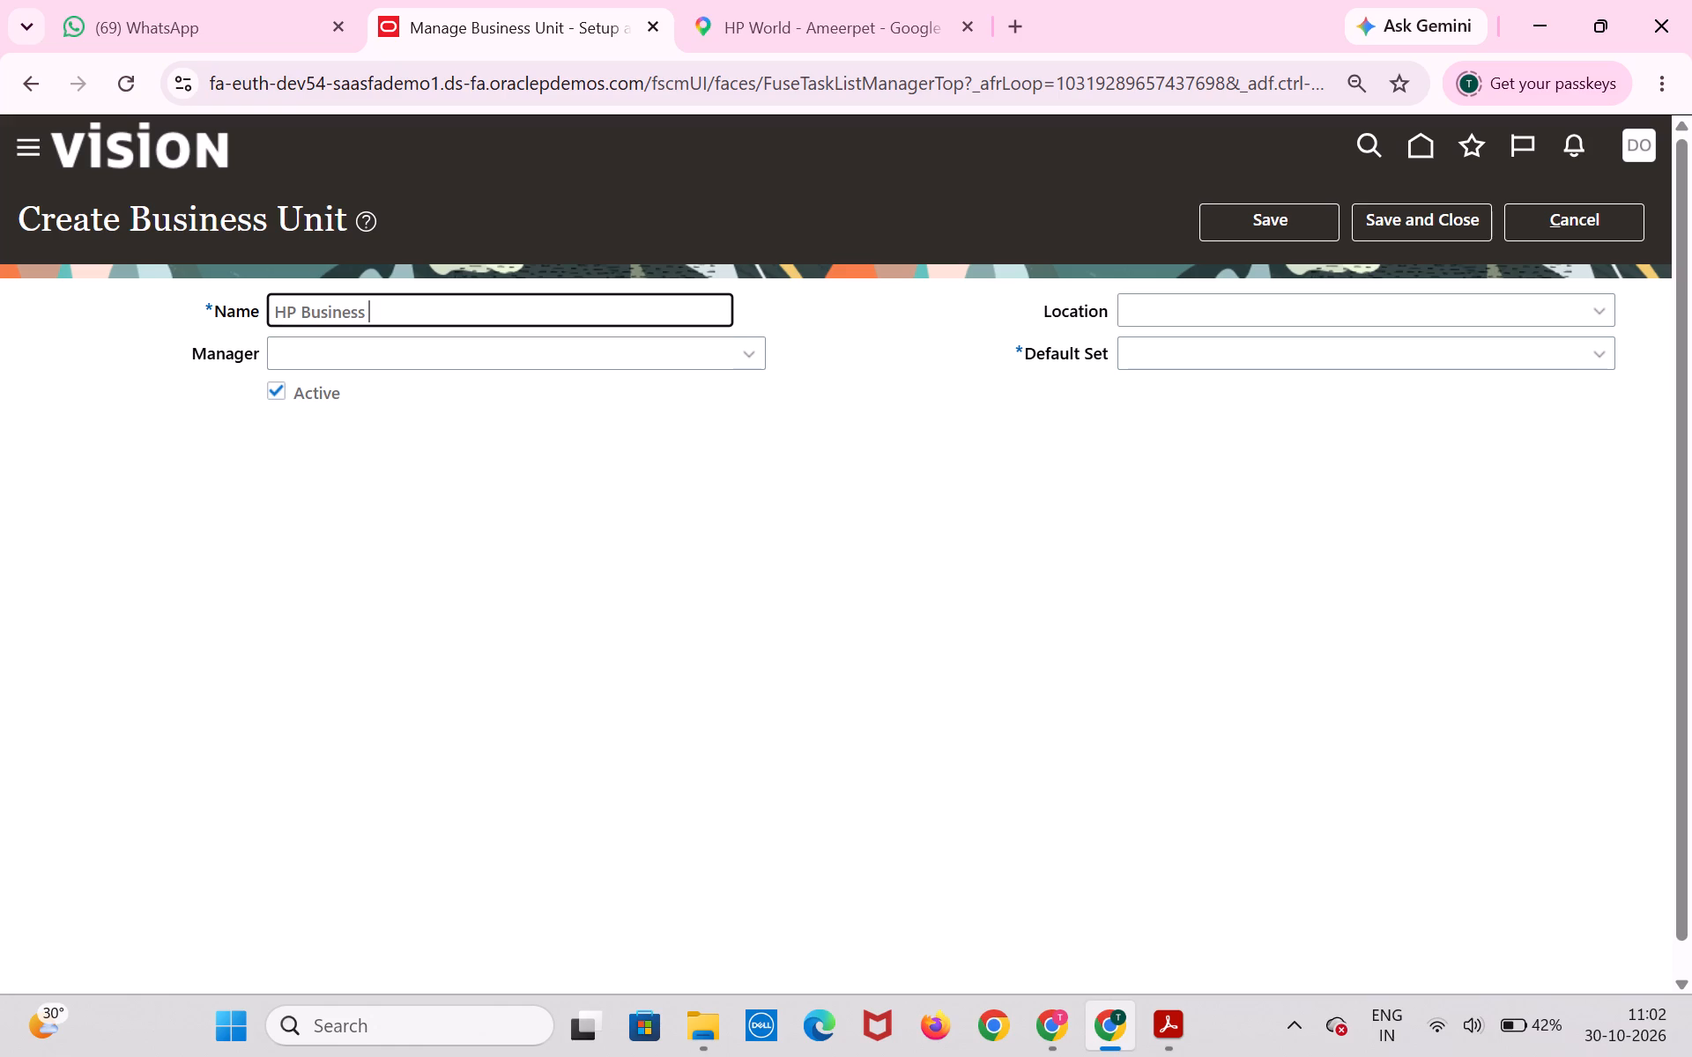
{"action": "type", "text": "unot"}
{"action": "key", "text": "BackSpace"}
{"action": "key", "text": "BackSpace"}
{"action": "type", "text": "it"}
Open the search for a reference data set for the business unit's Default Set.
{"action": "left_click", "coordinate": [1599, 362]}
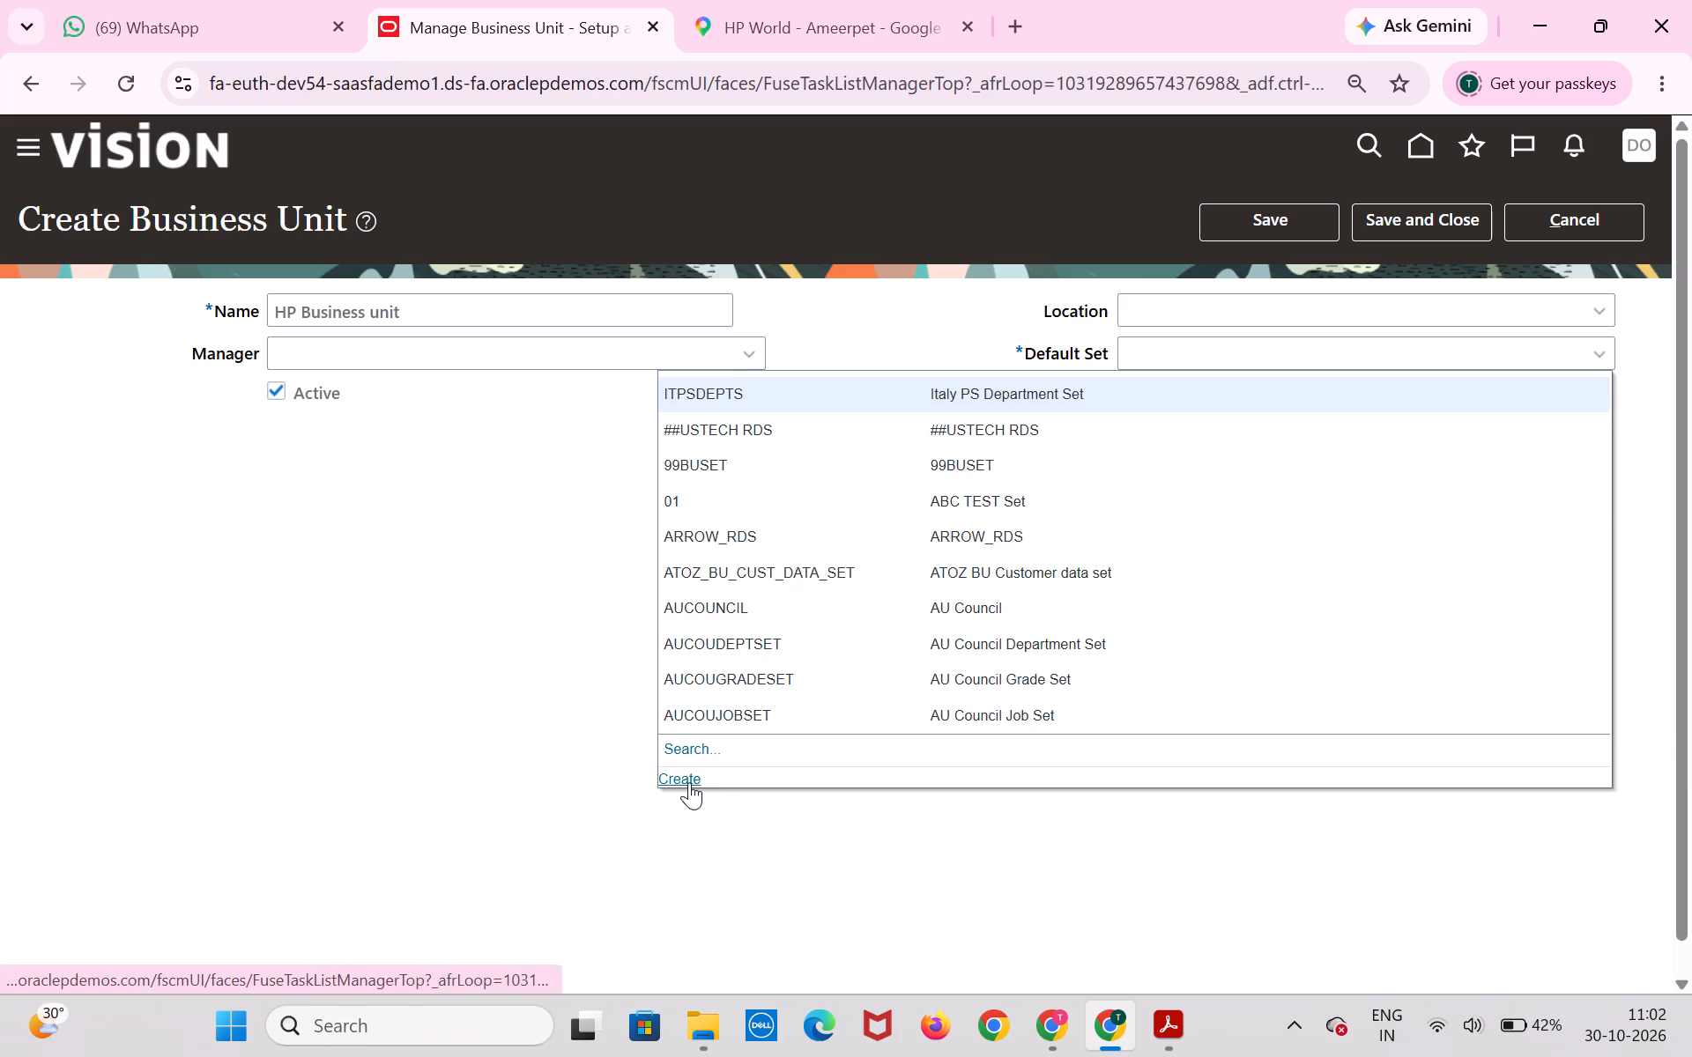
{"action": "left_click", "coordinate": [694, 746]}
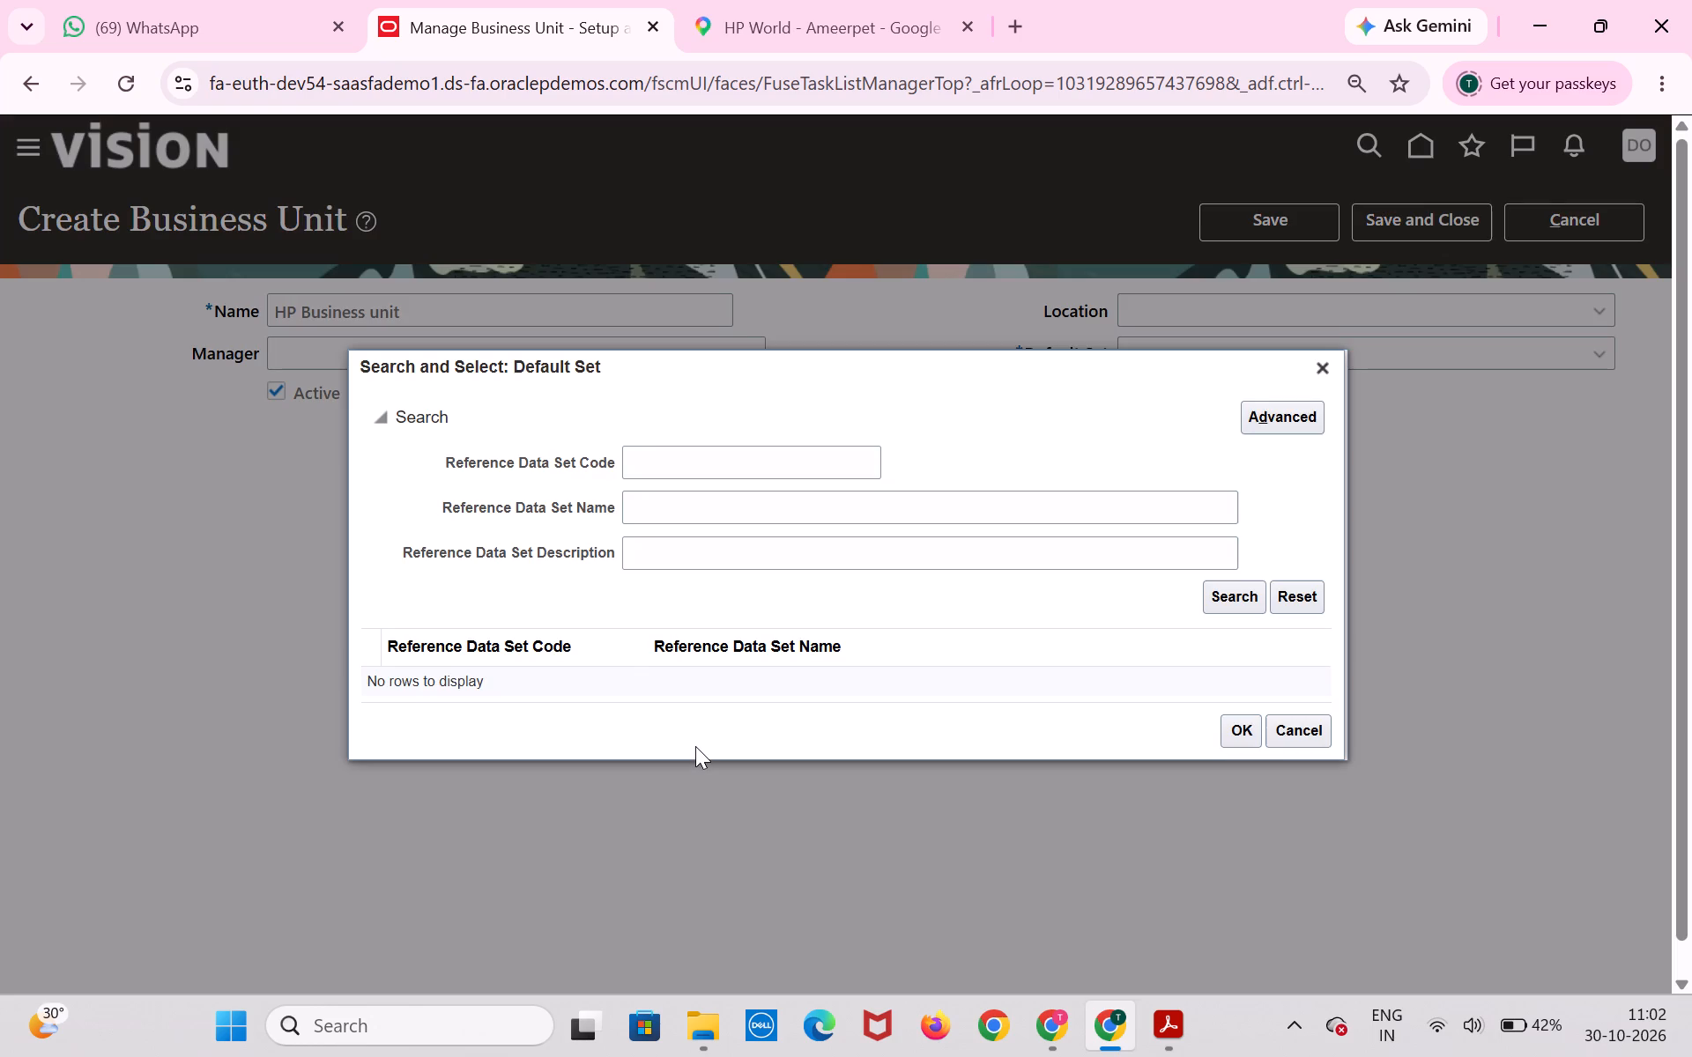
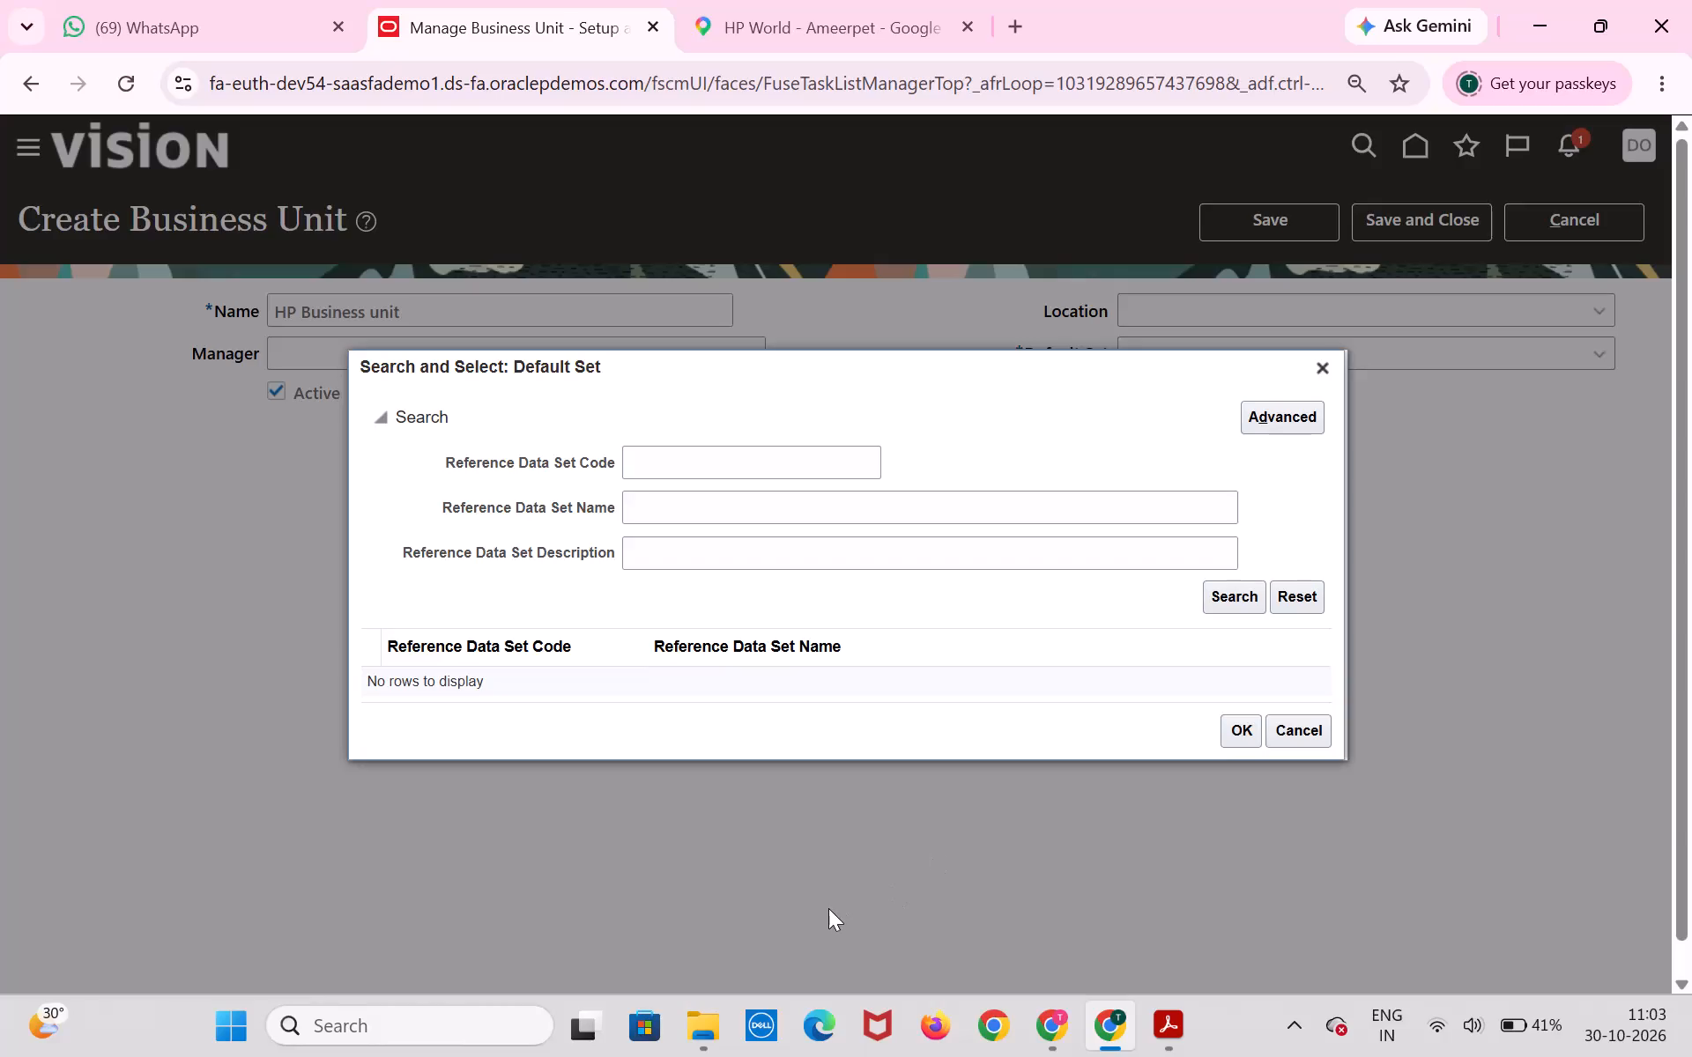
Begin a search by Reference Data Set Code for the business unit's Default Set.
{"action": "left_click", "coordinate": [708, 457]}
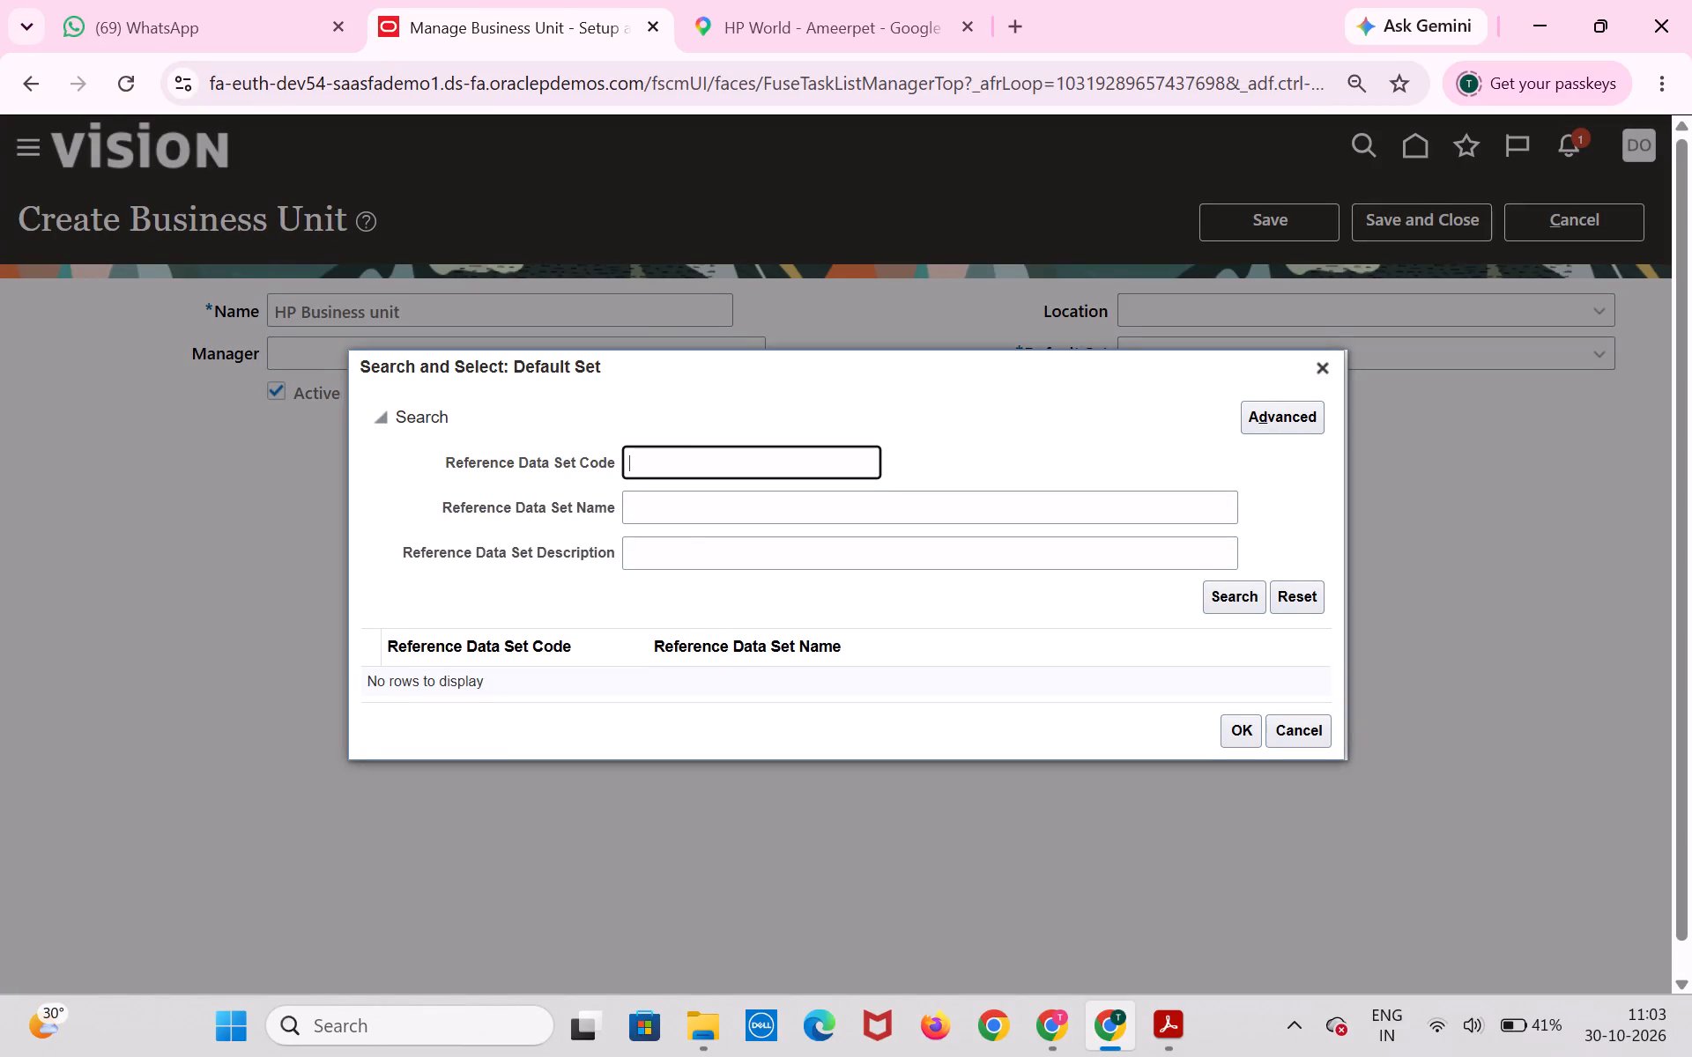
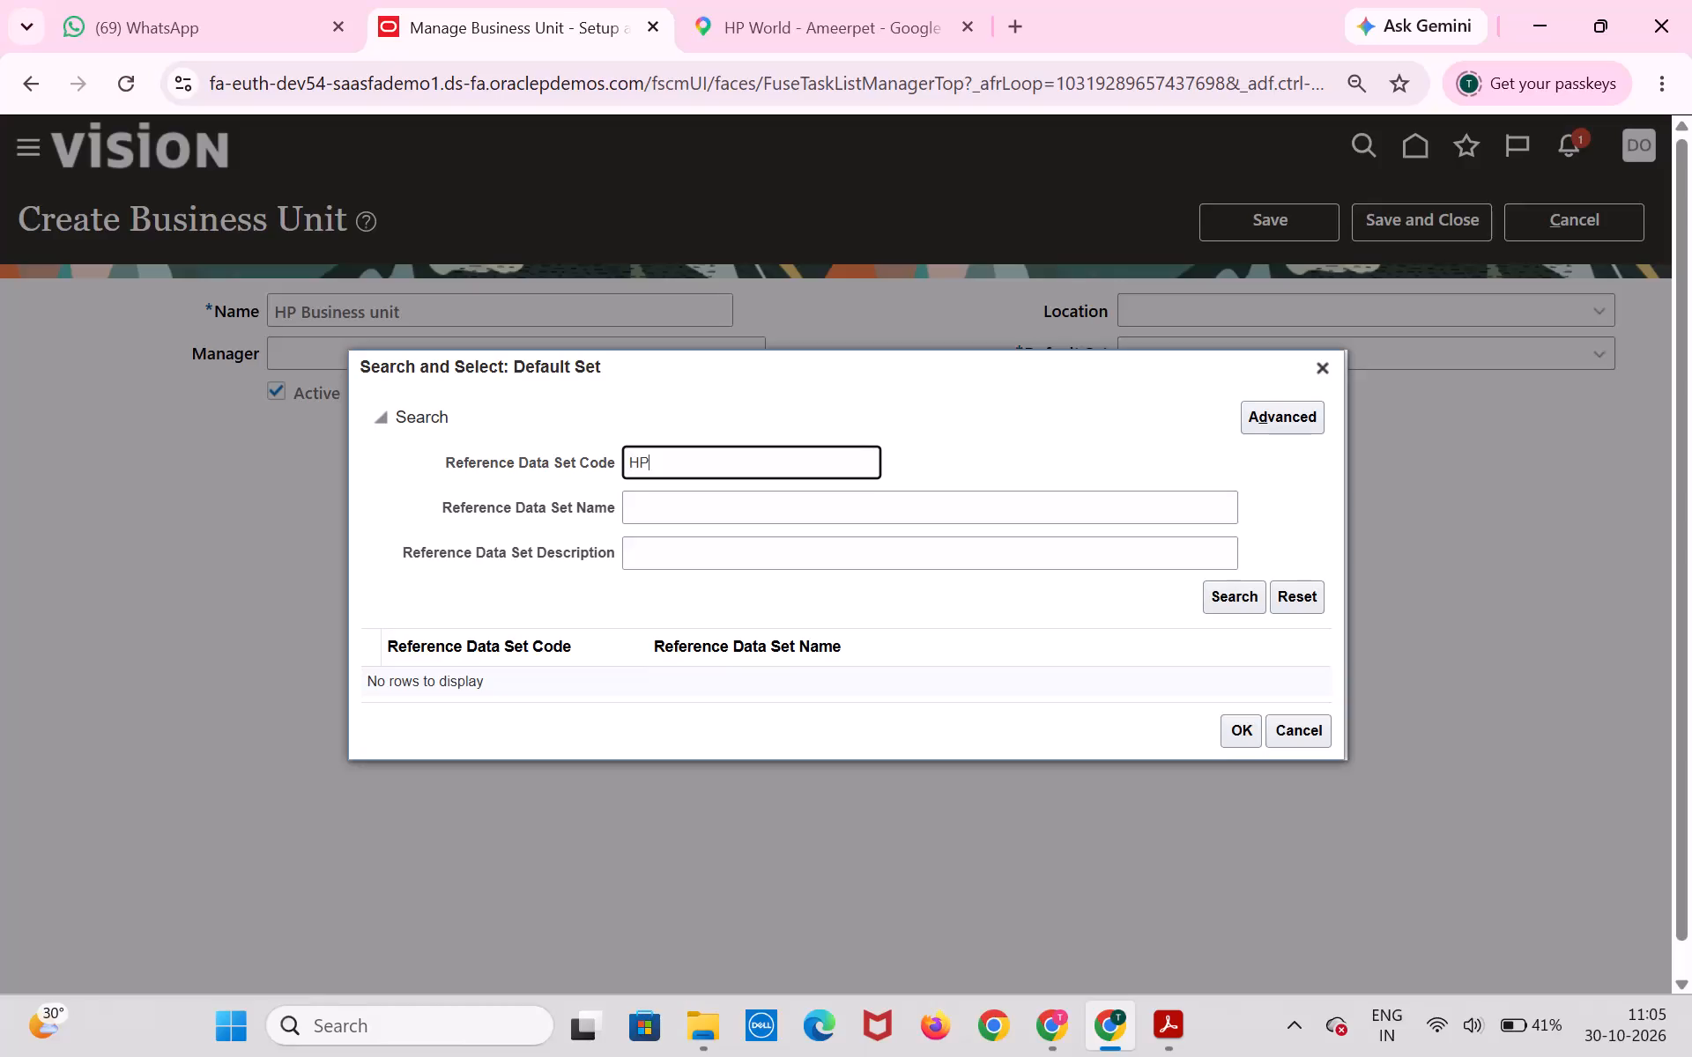
Find reference data set HP_HYD, assign it as the HP Business unit's Default Set, and save and close the business unit.
{"action": "key", "text": "Return"}
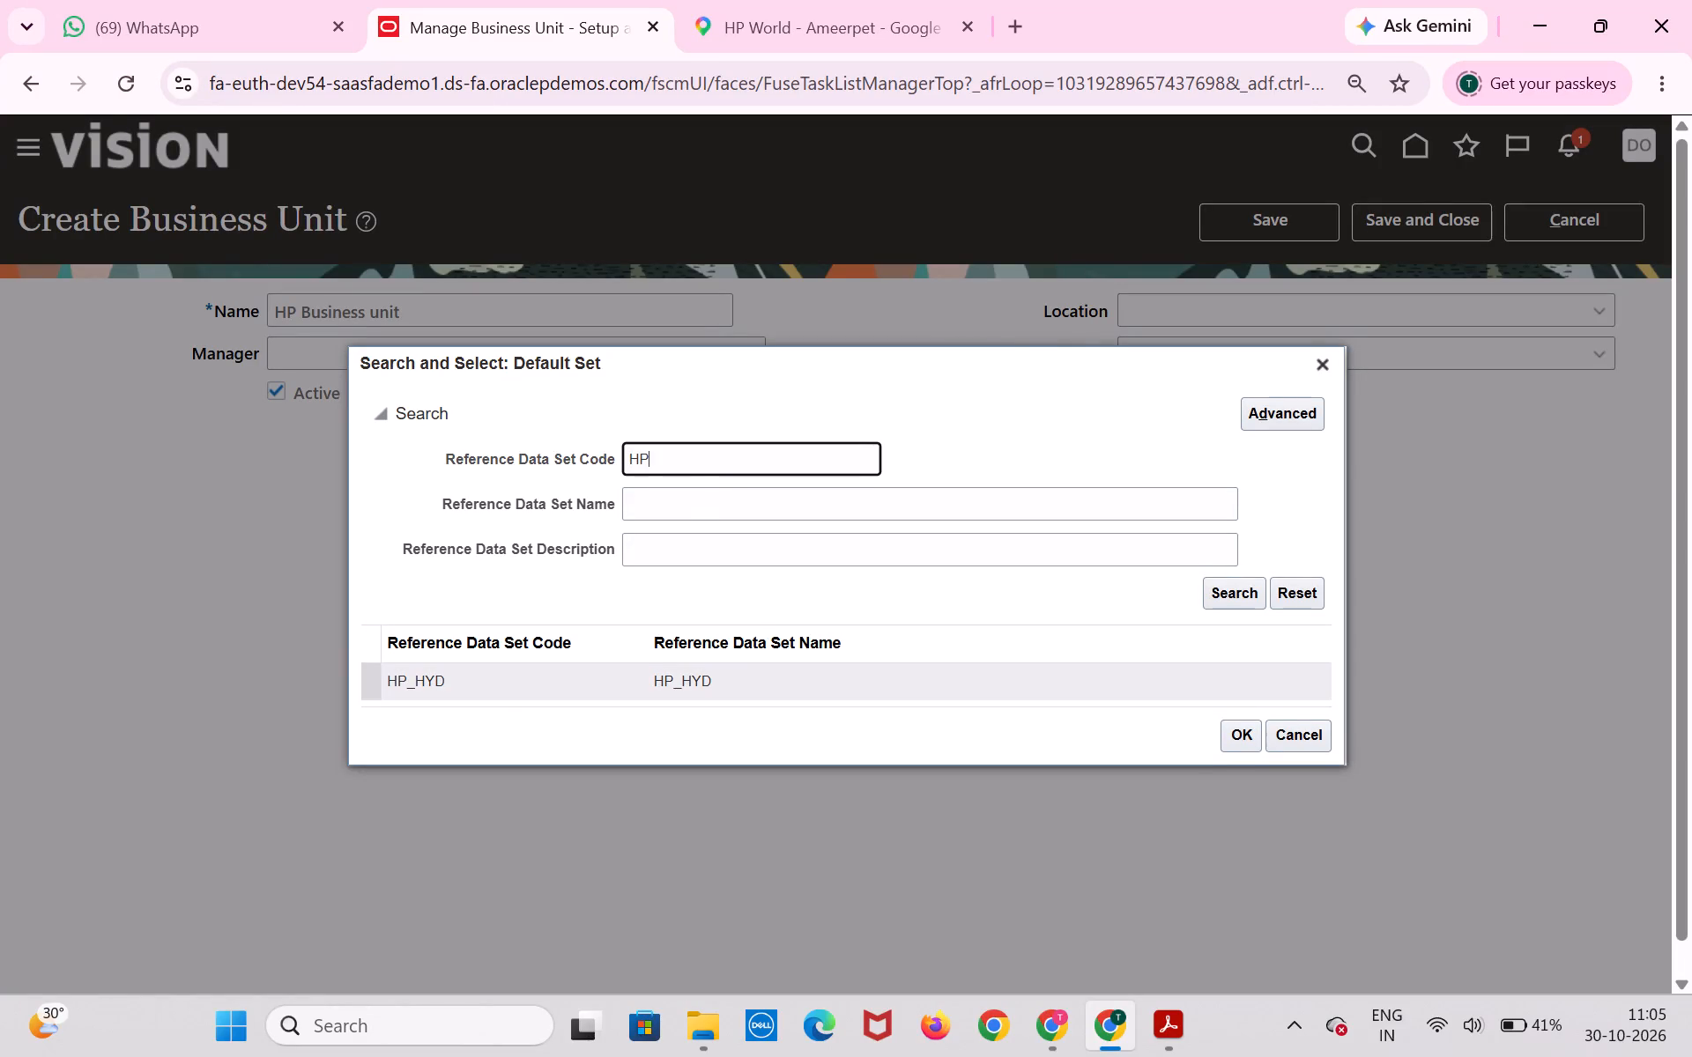
{"action": "left_click", "coordinate": [699, 687]}
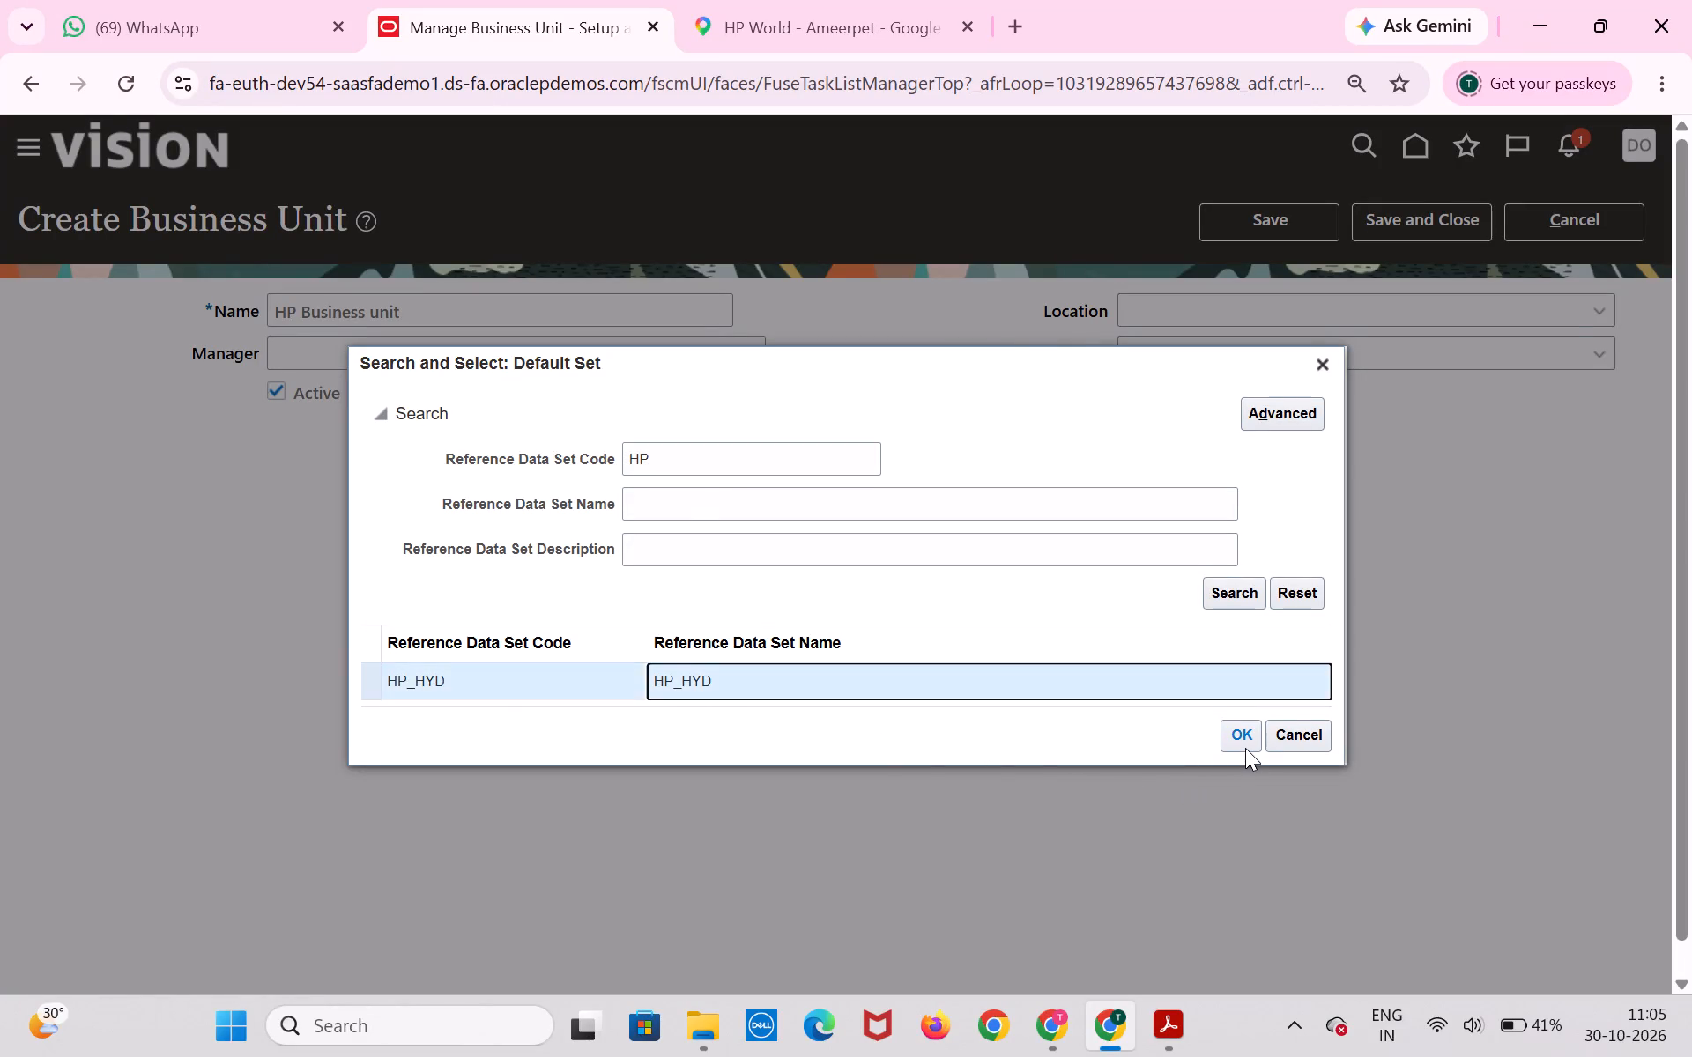
{"action": "left_click", "coordinate": [1245, 748]}
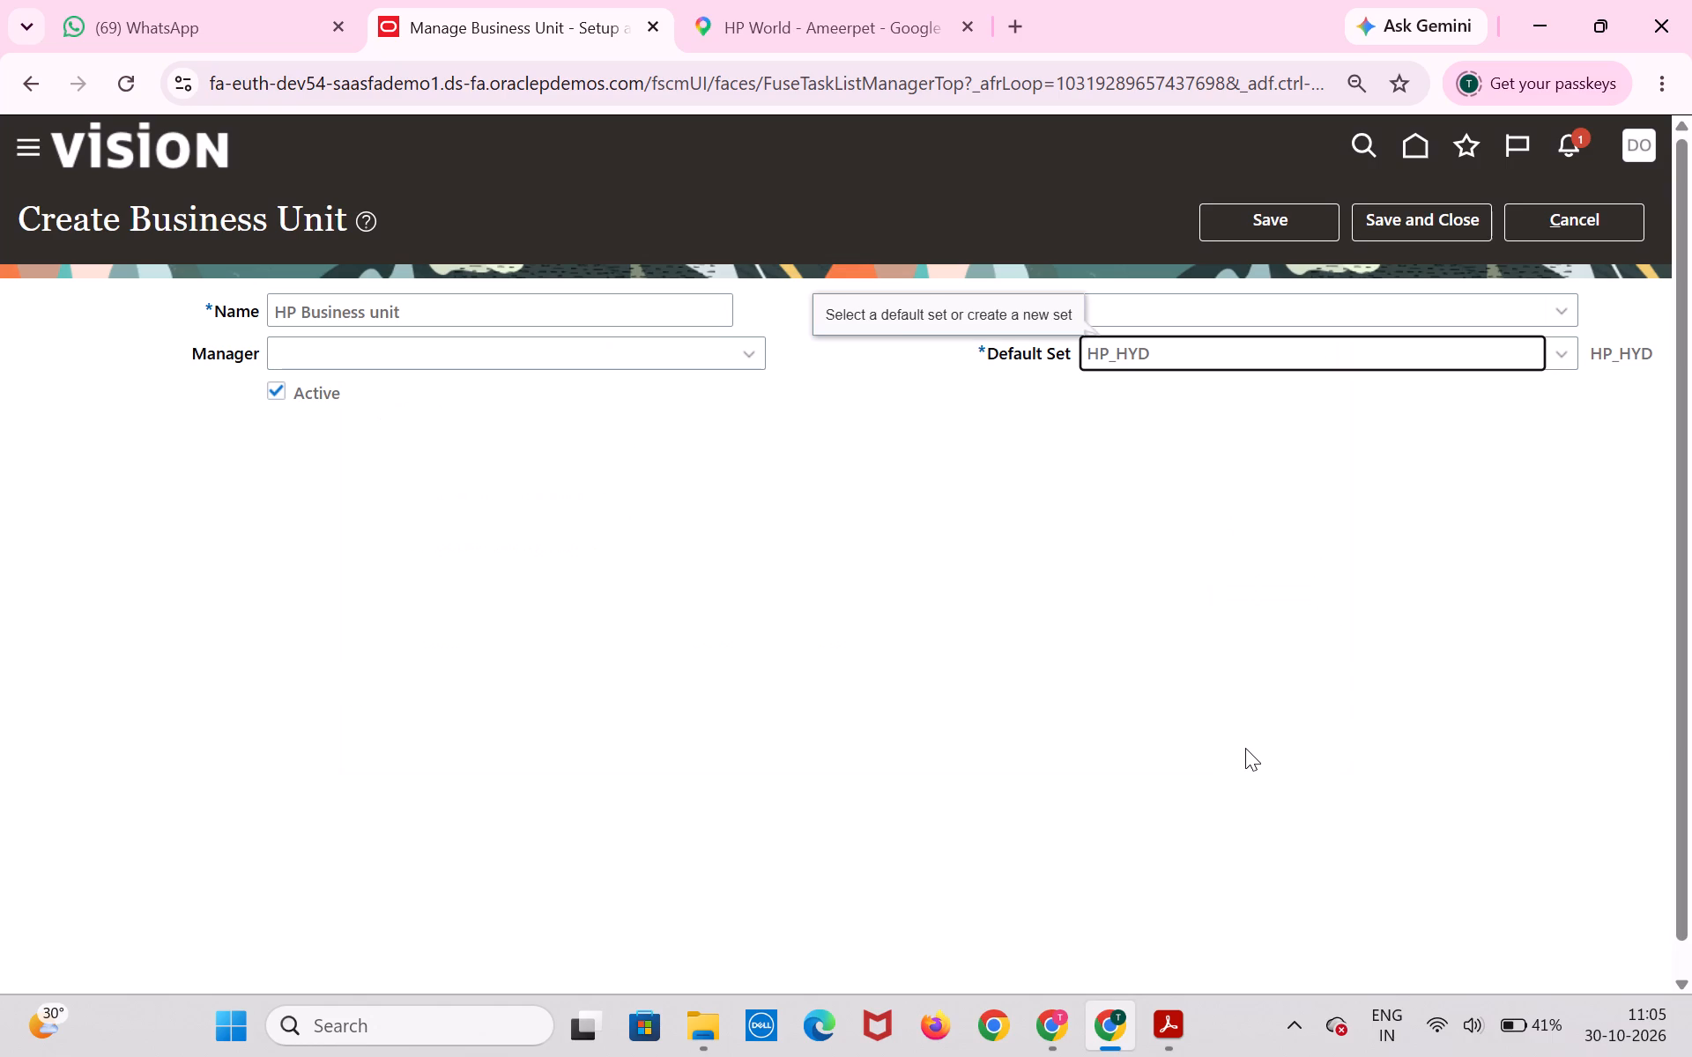
{"action": "left_click", "coordinate": [1167, 586]}
{"action": "left_click", "coordinate": [1407, 229]}
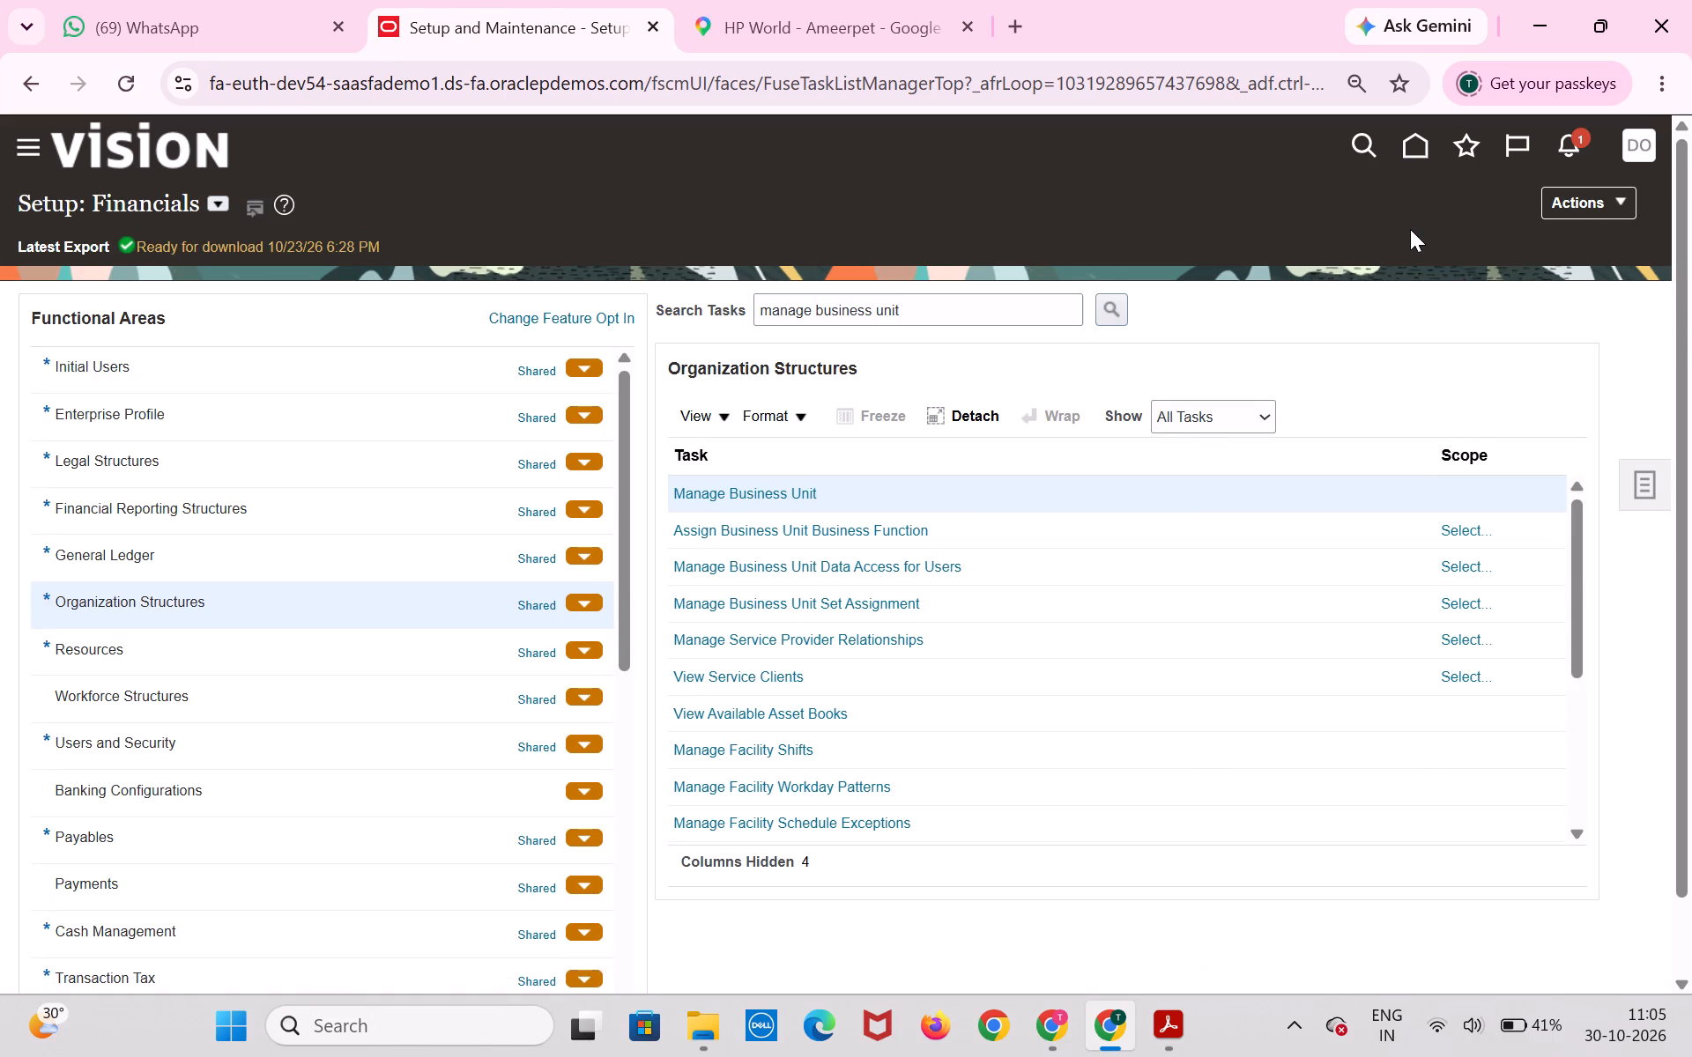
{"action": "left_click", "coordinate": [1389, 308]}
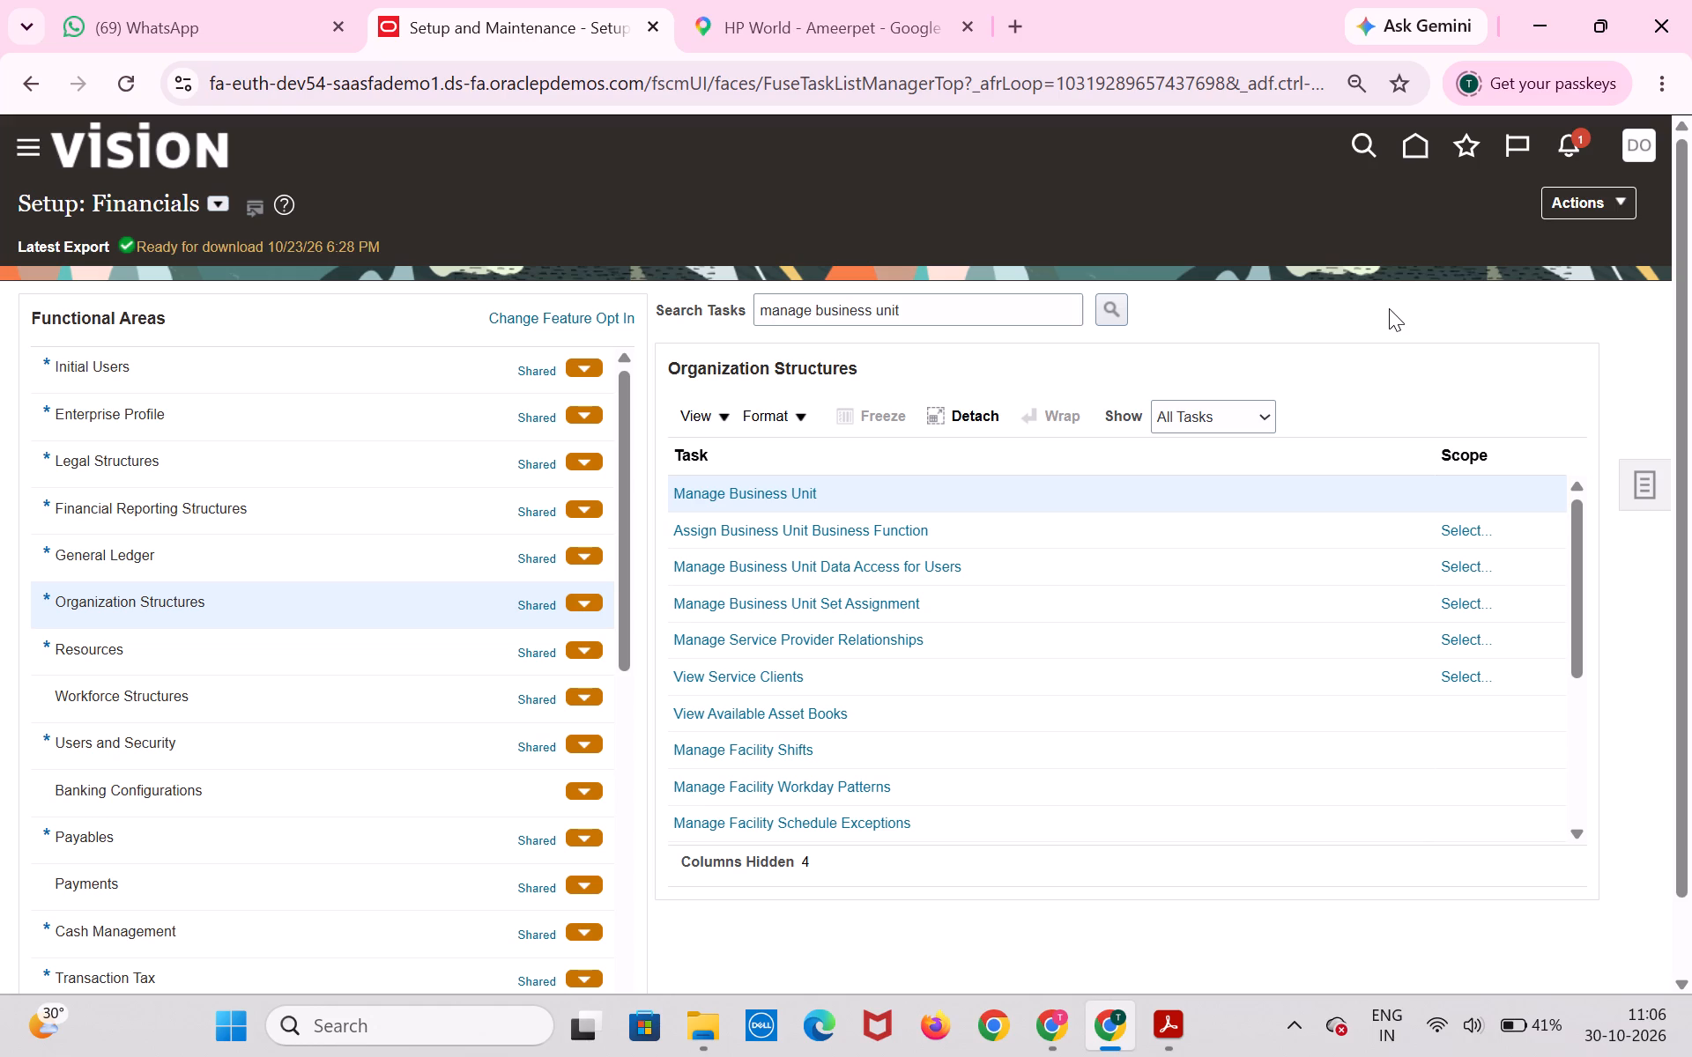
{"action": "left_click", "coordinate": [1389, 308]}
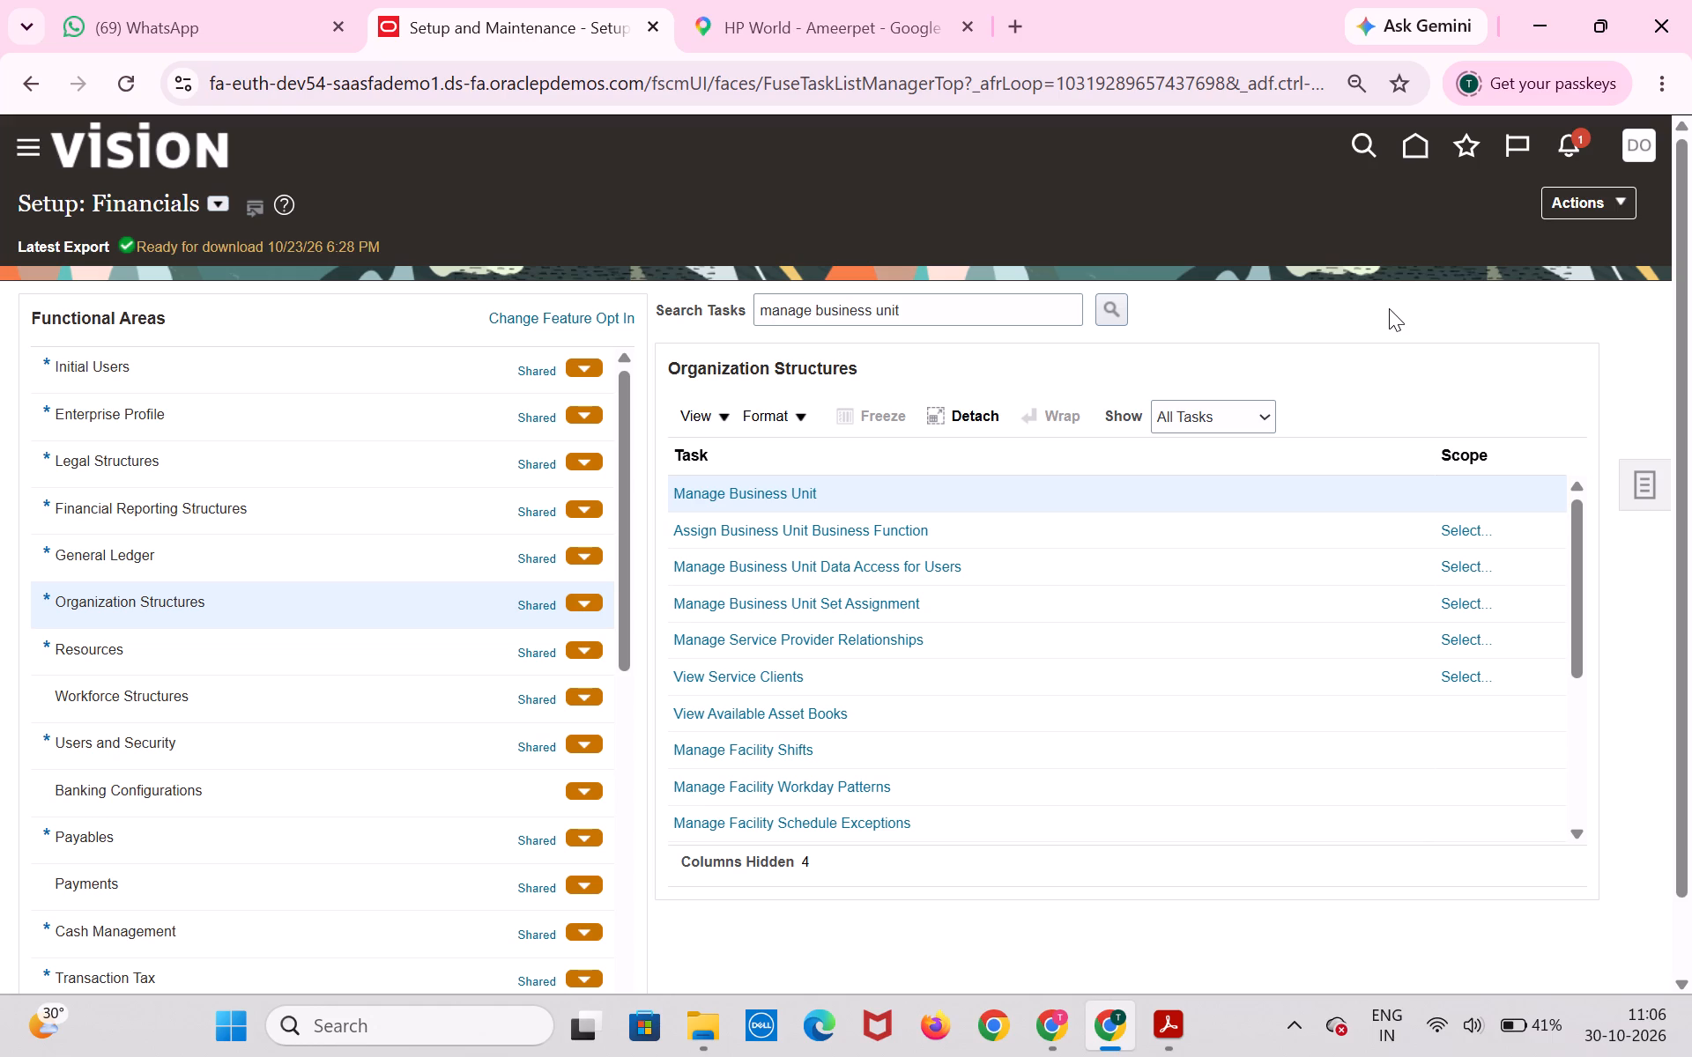
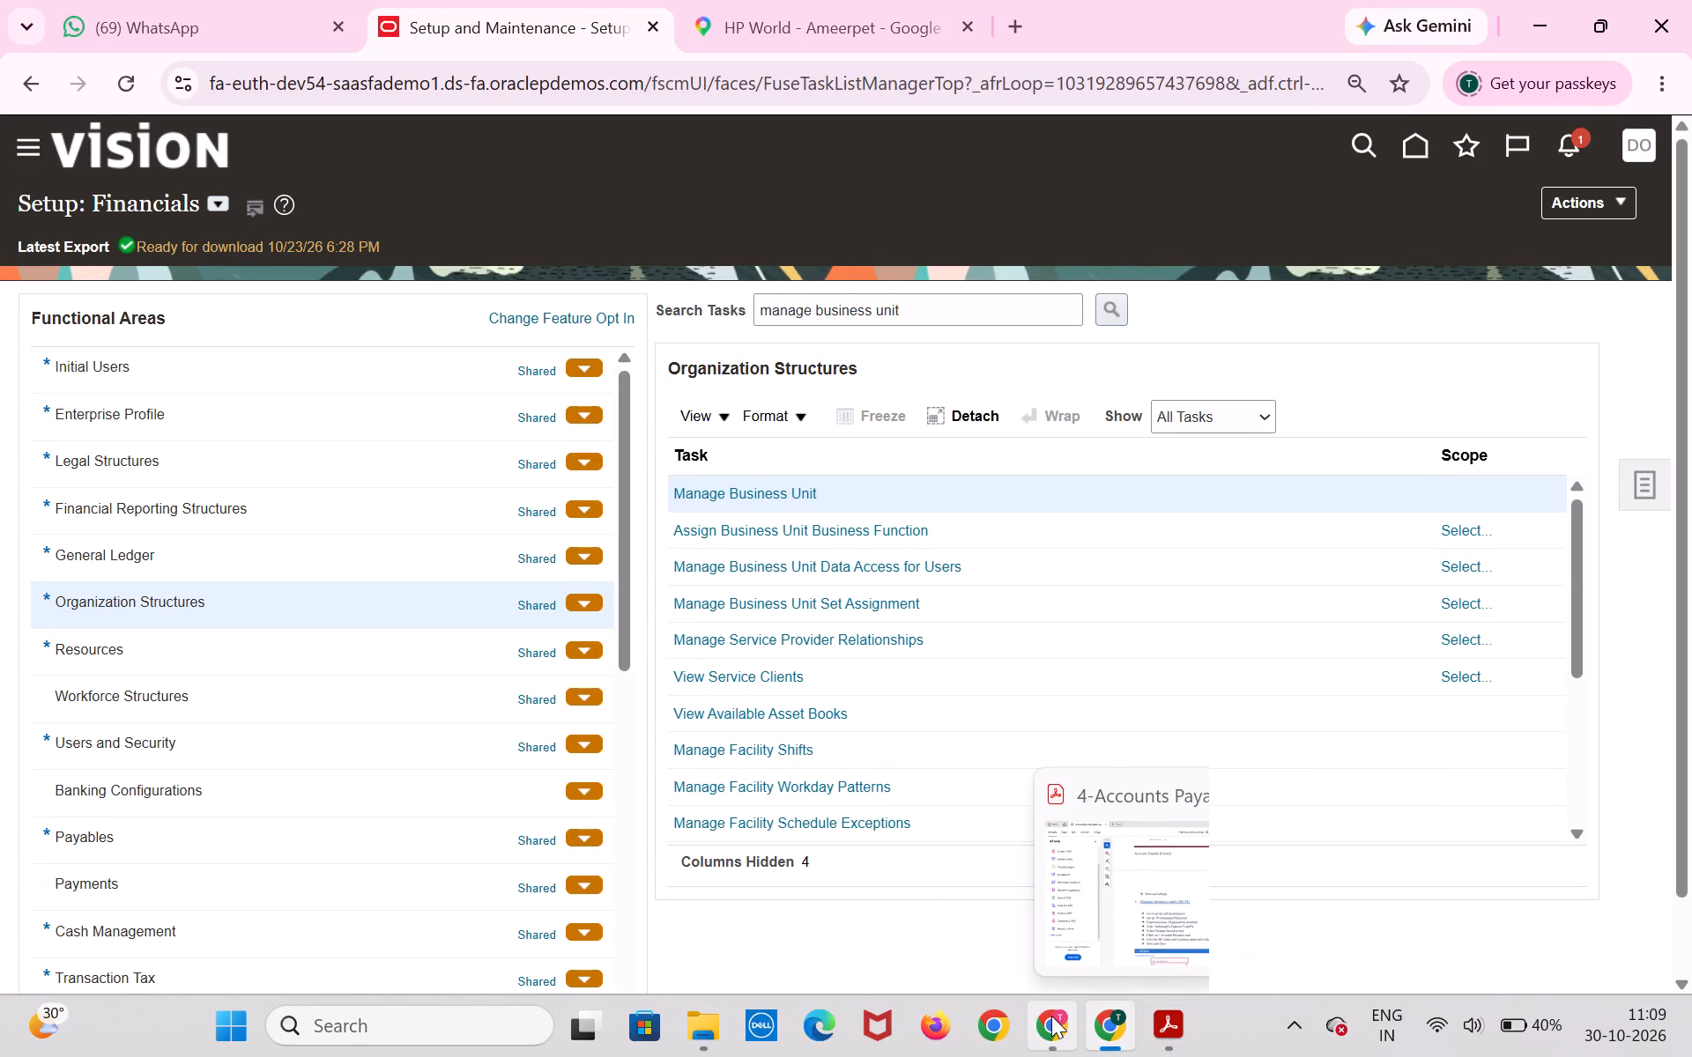
Switch to the other Chrome window, where the Voice.aac file is open in Google Drive.
{"action": "left_click", "coordinate": [1073, 1009]}
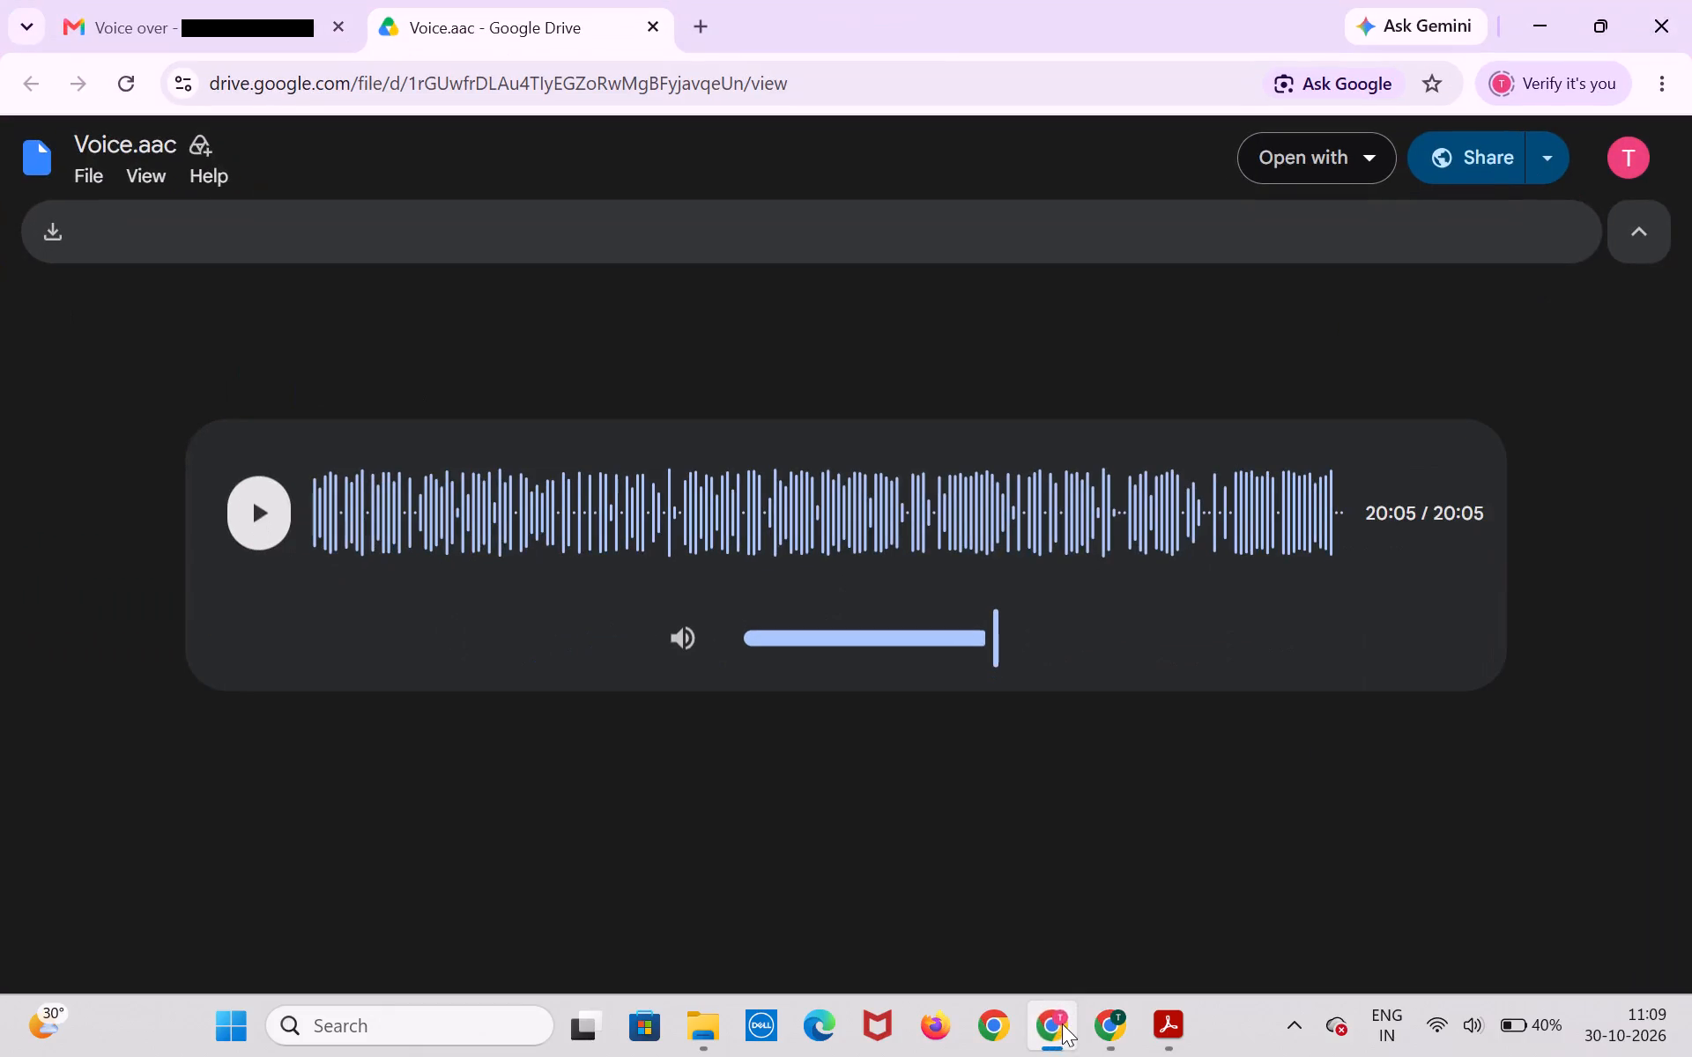